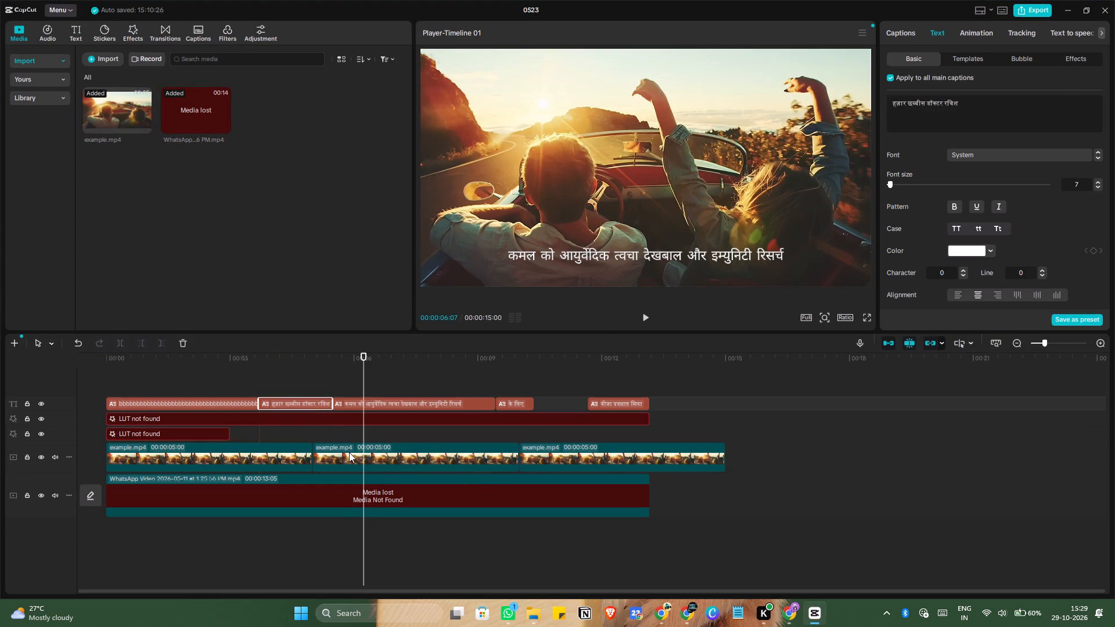
left_click(349, 452)
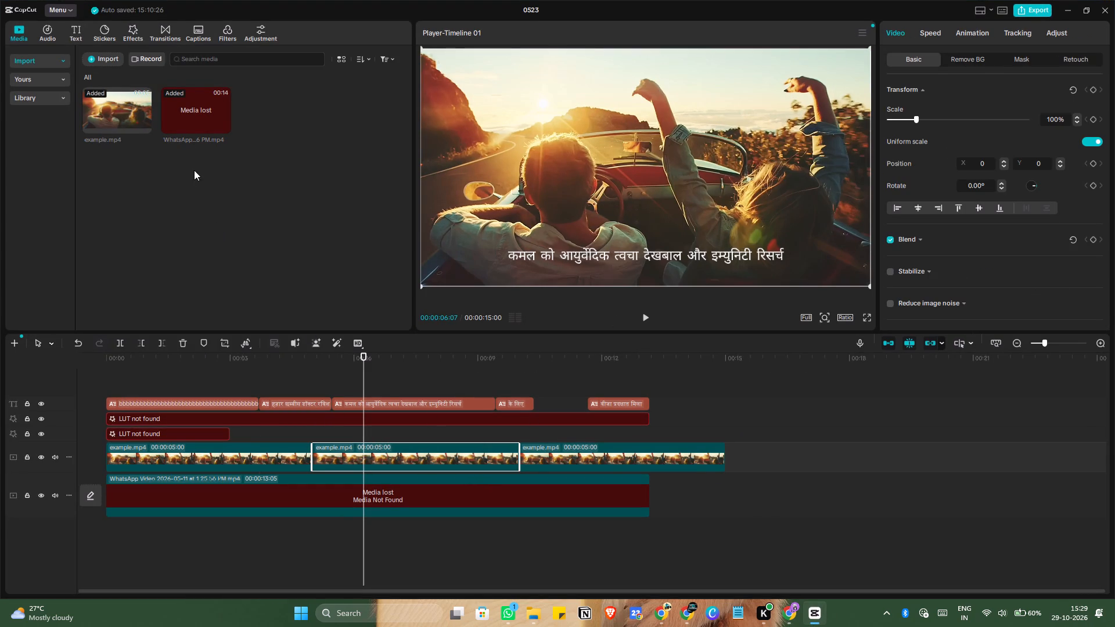
left_click(199, 127)
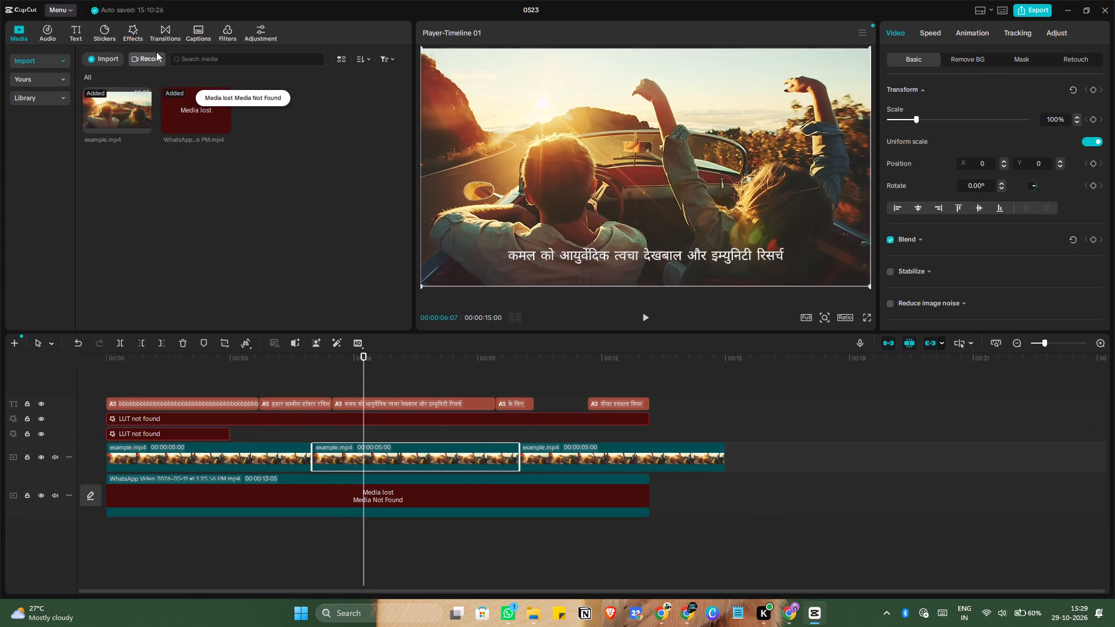
left_click(117, 56)
scroll(163, 156, "down", 4)
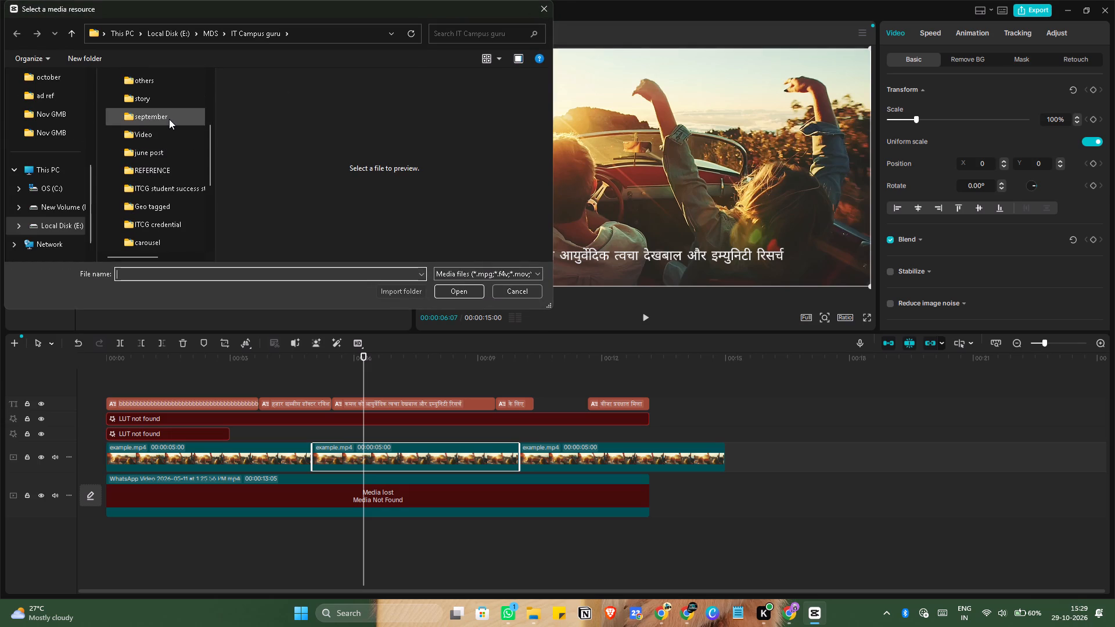
scroll(159, 220, "down", 1)
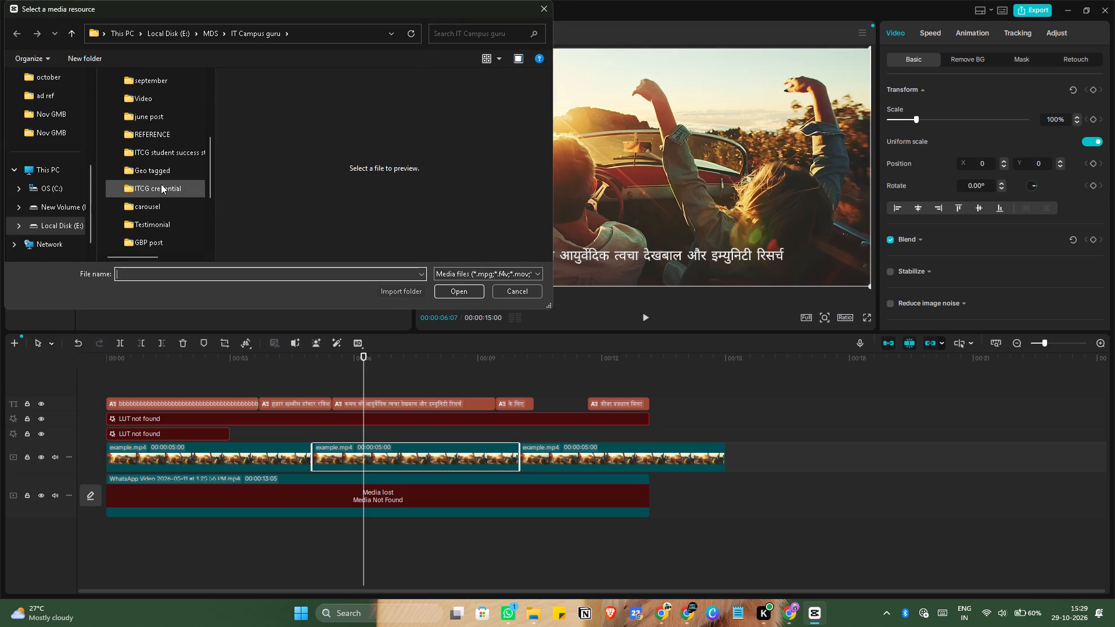
left_click(161, 182)
double_click(164, 201)
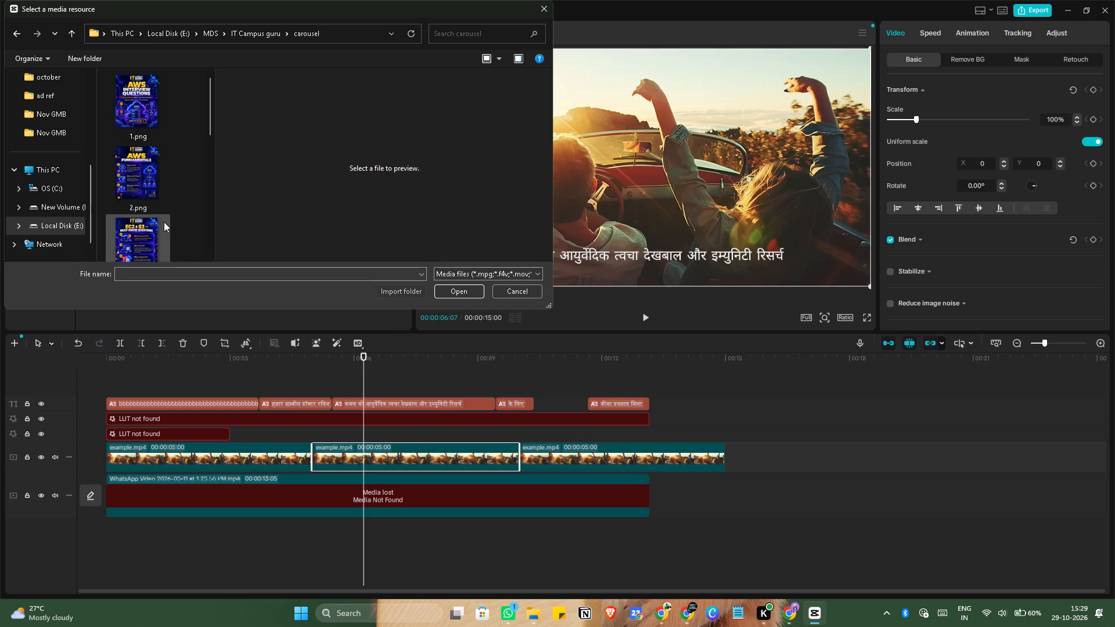
left_click(243, 34)
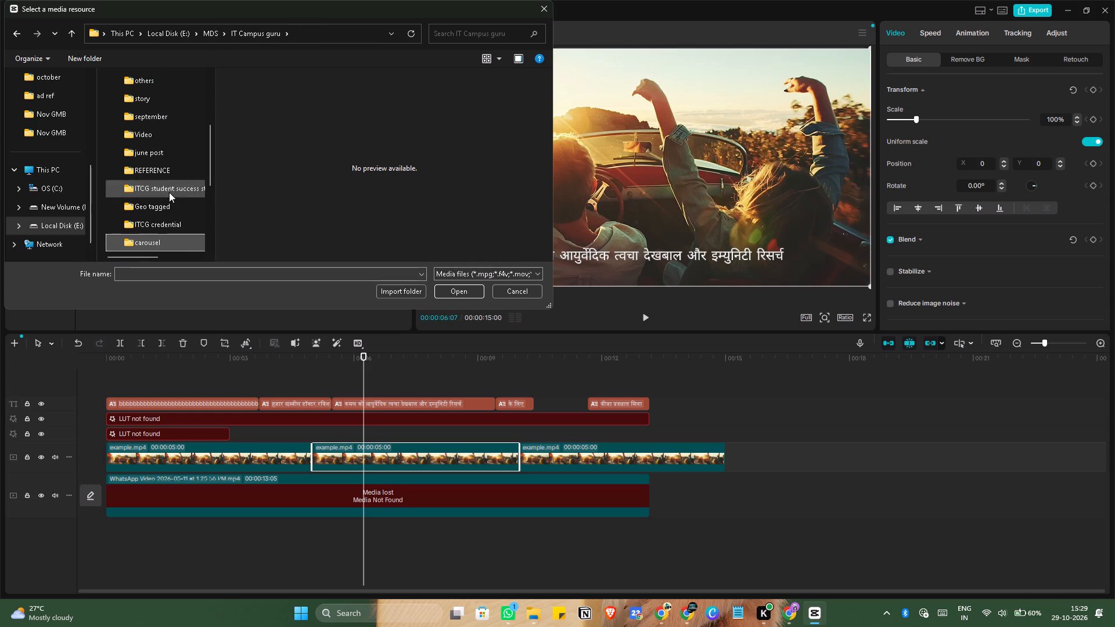
scroll(174, 211, "down", 1)
double_click(171, 217)
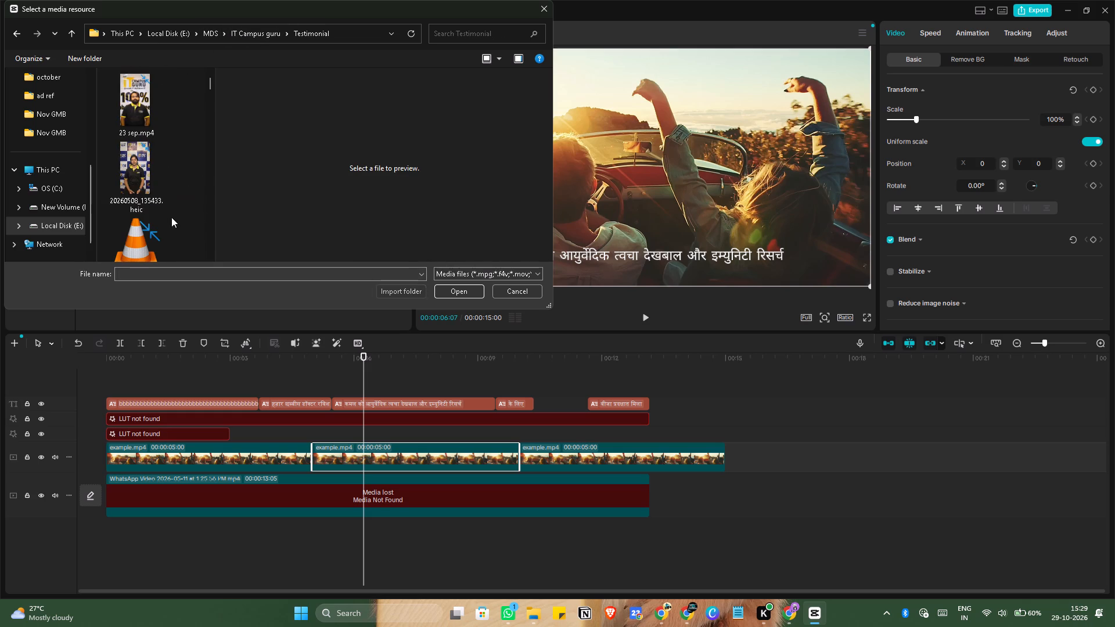
left_click(139, 116)
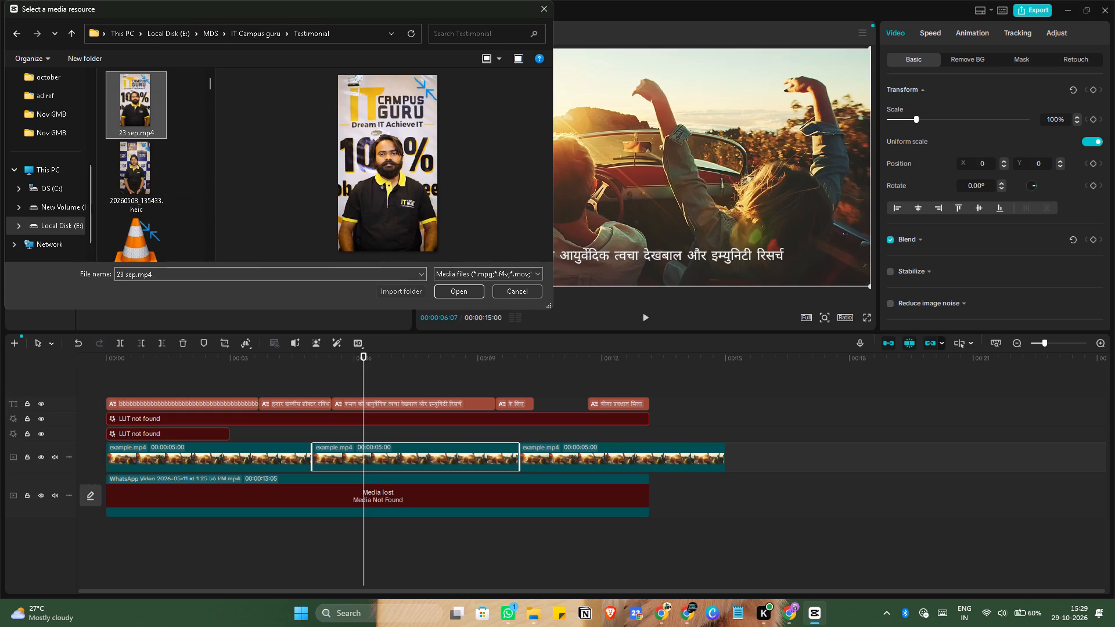
left_click(449, 291)
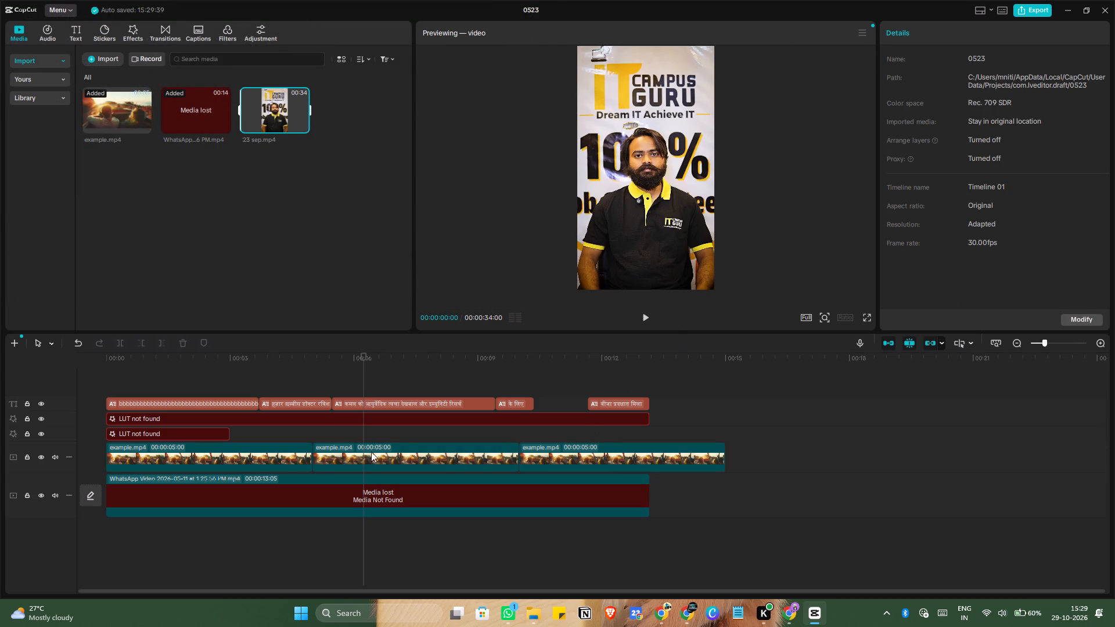
Add 23 sep.mp4 to the timeline on its own track above the example.mp4 clips, starting at 00:00.
left_click(300, 124)
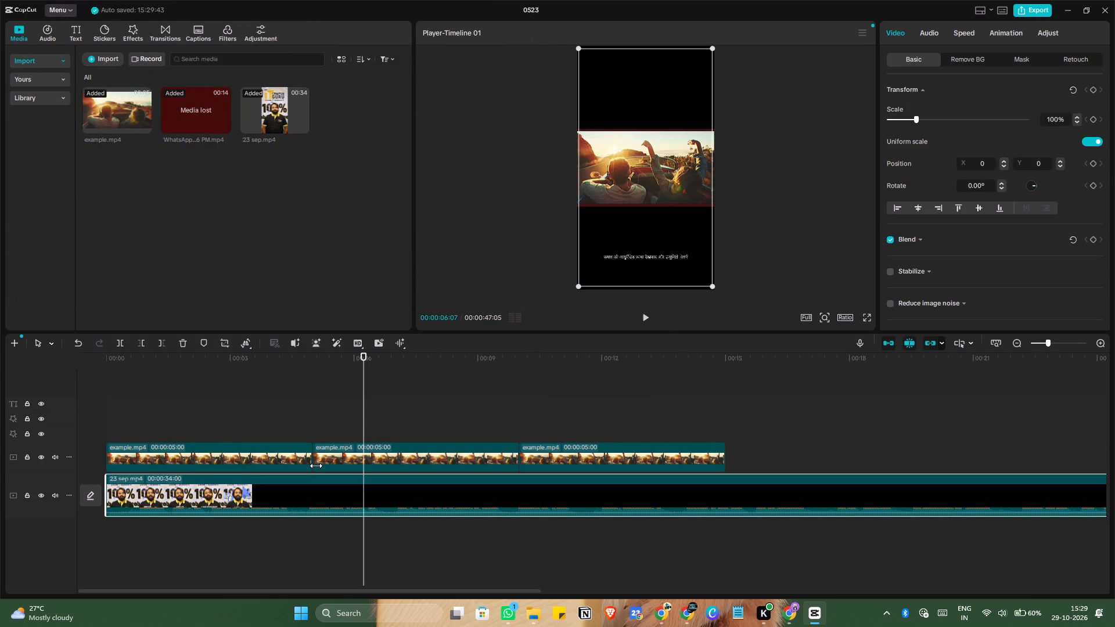
left_click_drag(319, 489, 315, 421)
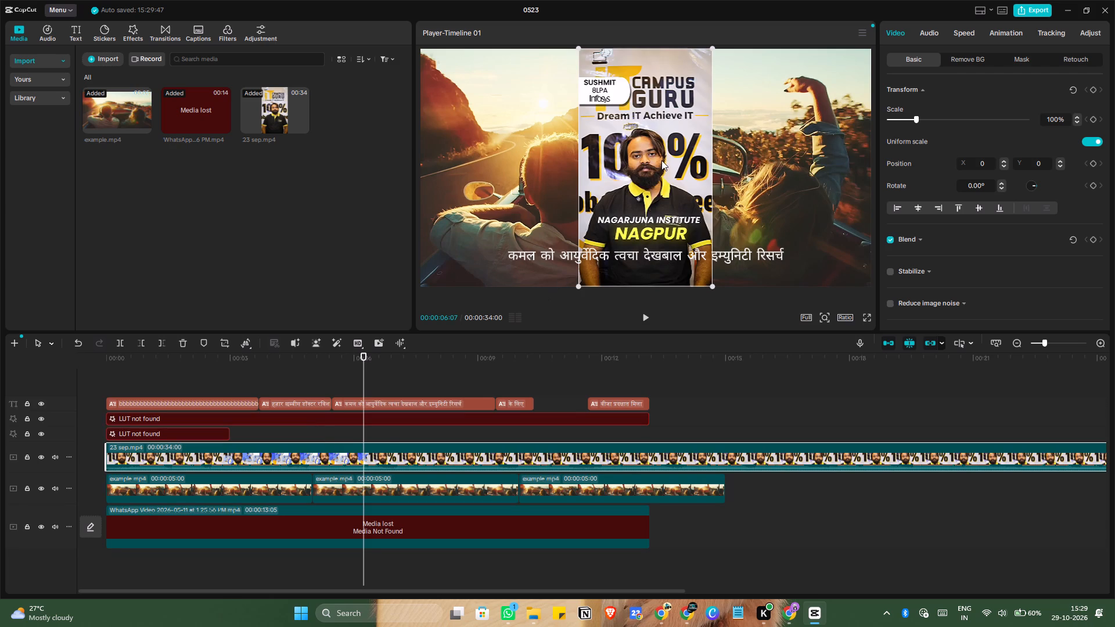
Scale the 23 sep.mp4 overlay to 58% and centre it over the background video.
left_click_drag(661, 160, 556, 160)
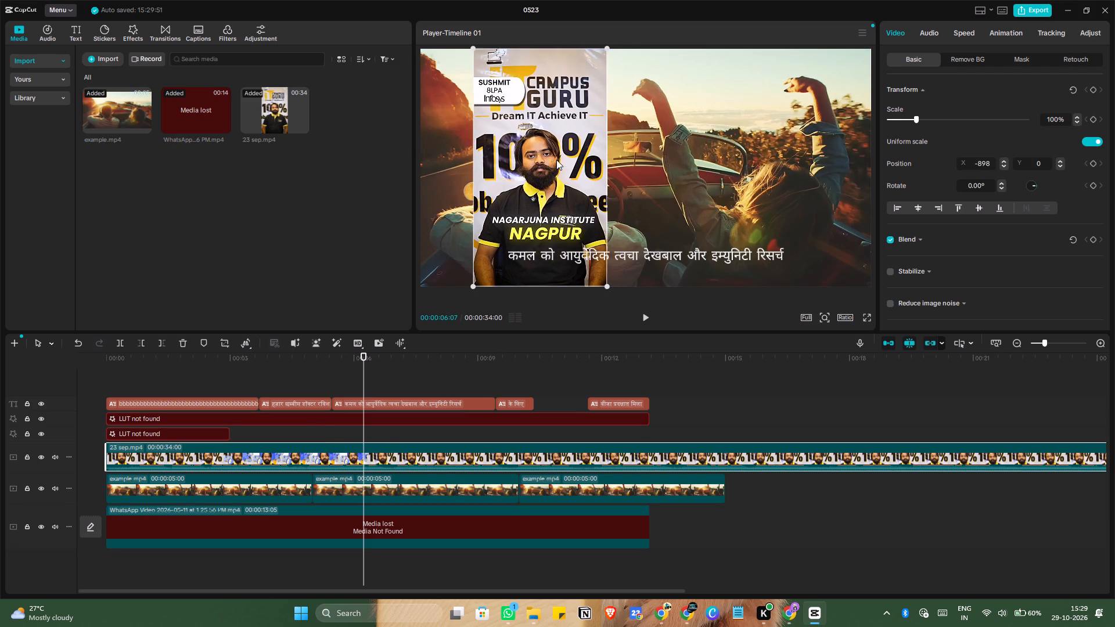
left_click(602, 184)
left_click(582, 175)
left_click_drag(605, 283, 610, 279)
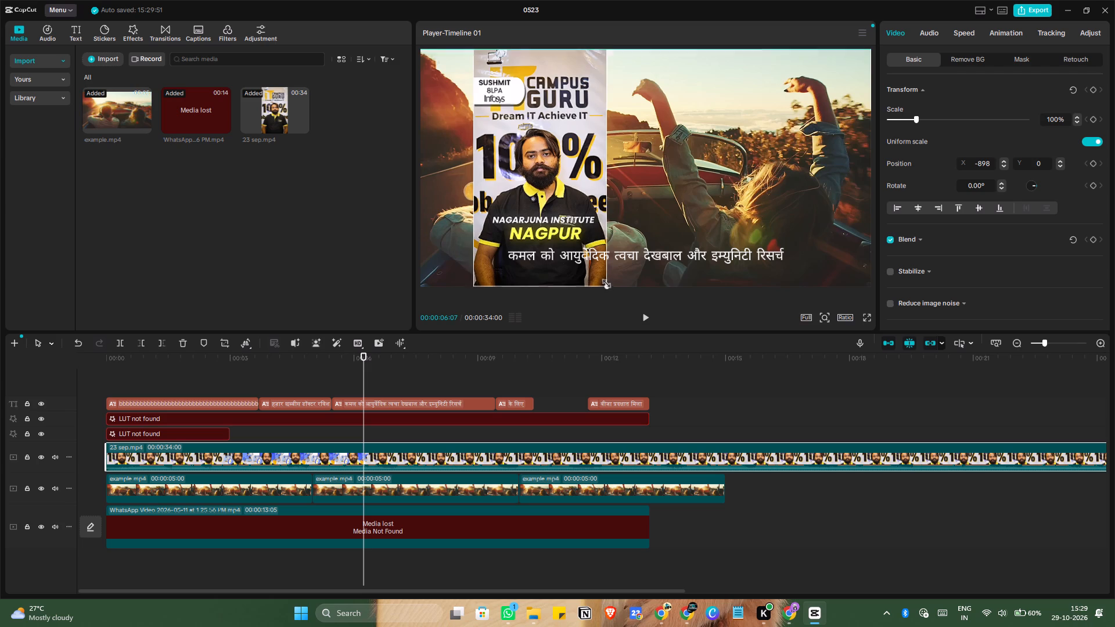
left_click_drag(610, 279, 549, 221)
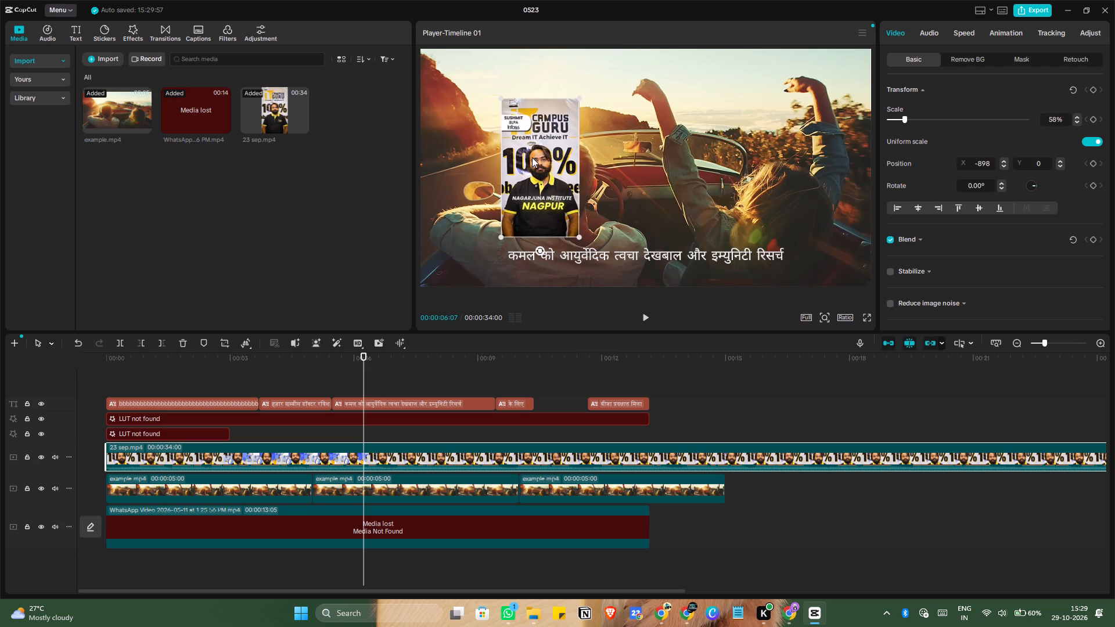
left_click_drag(533, 142, 643, 147)
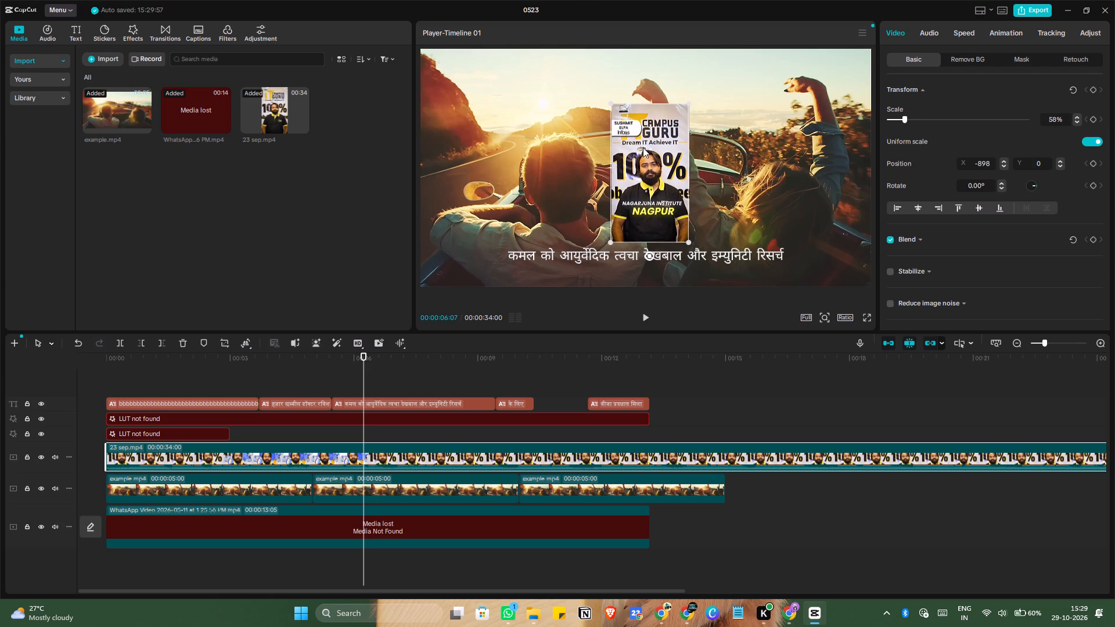
left_click_drag(643, 147, 633, 153)
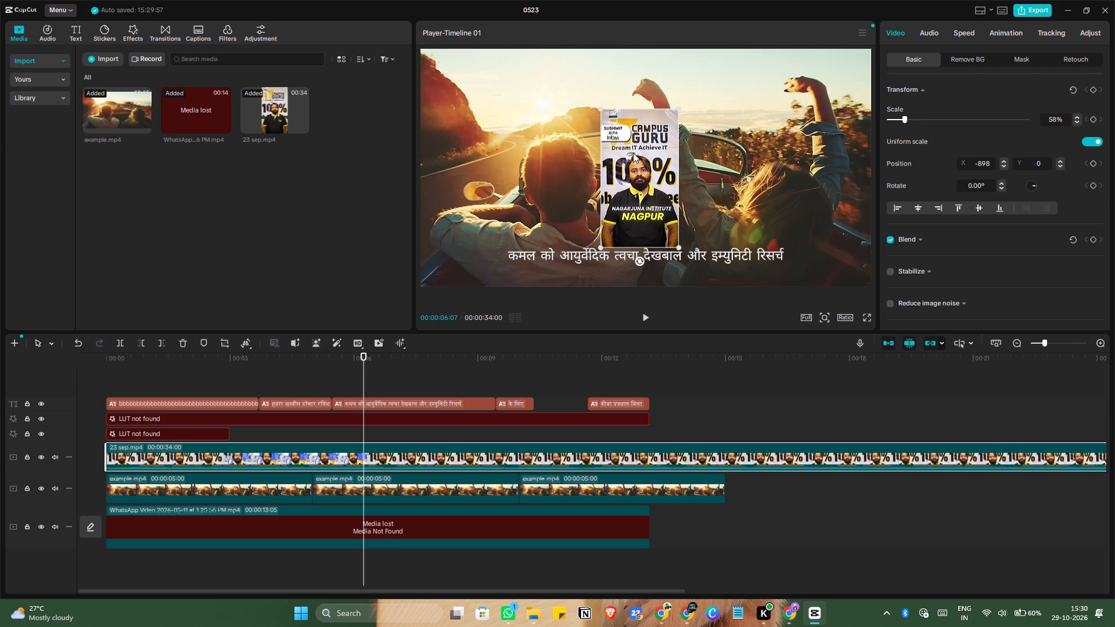
left_click_drag(633, 153, 638, 158)
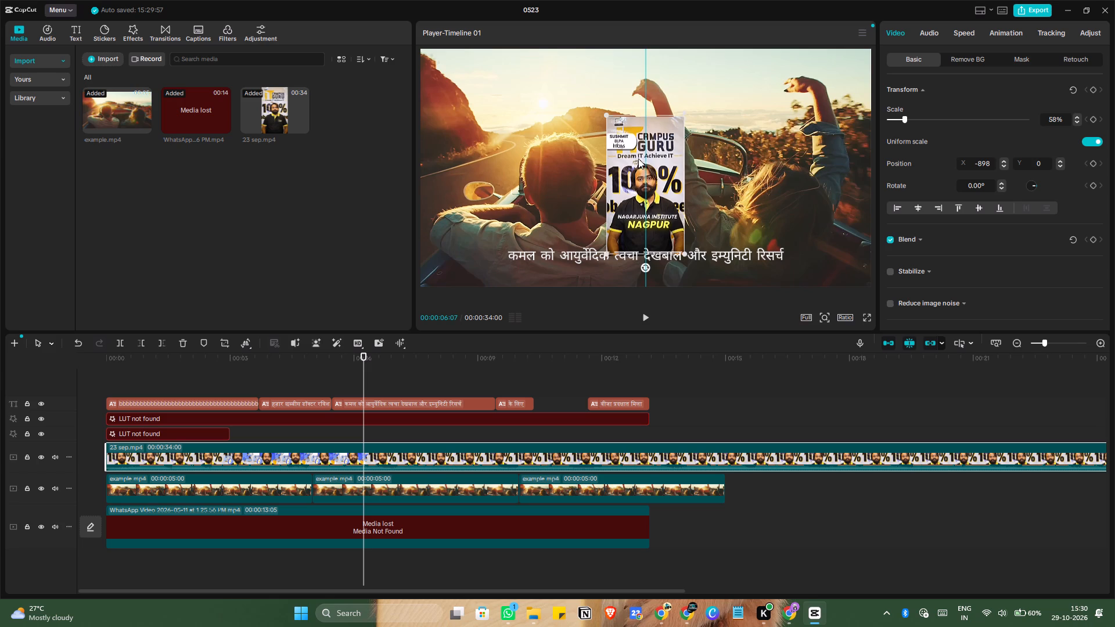
left_click_drag(638, 158, 637, 144)
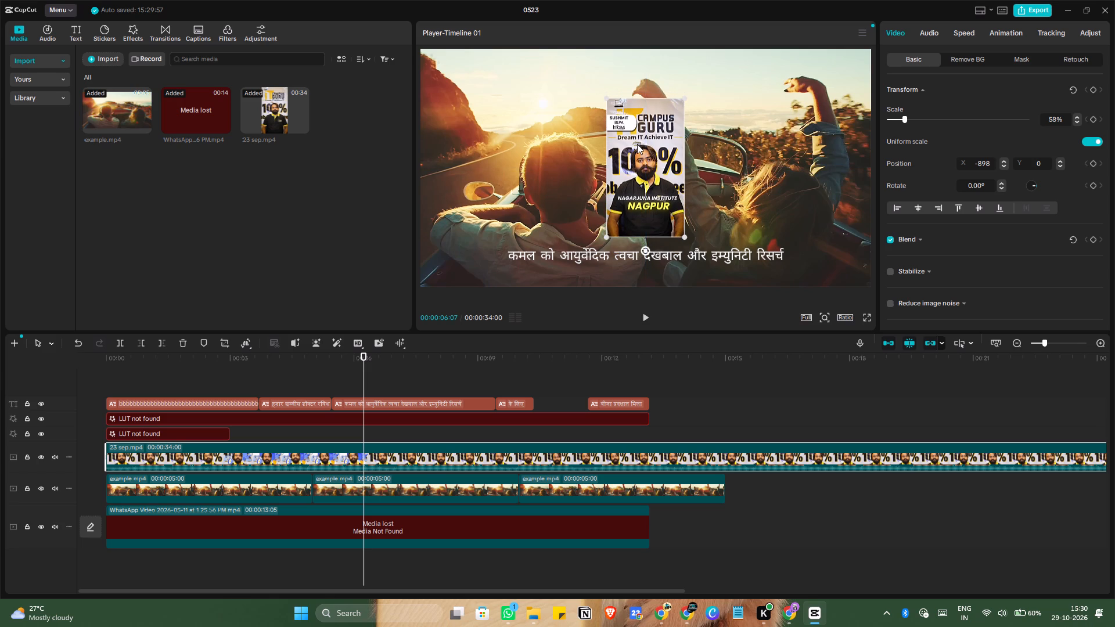
left_click(722, 119)
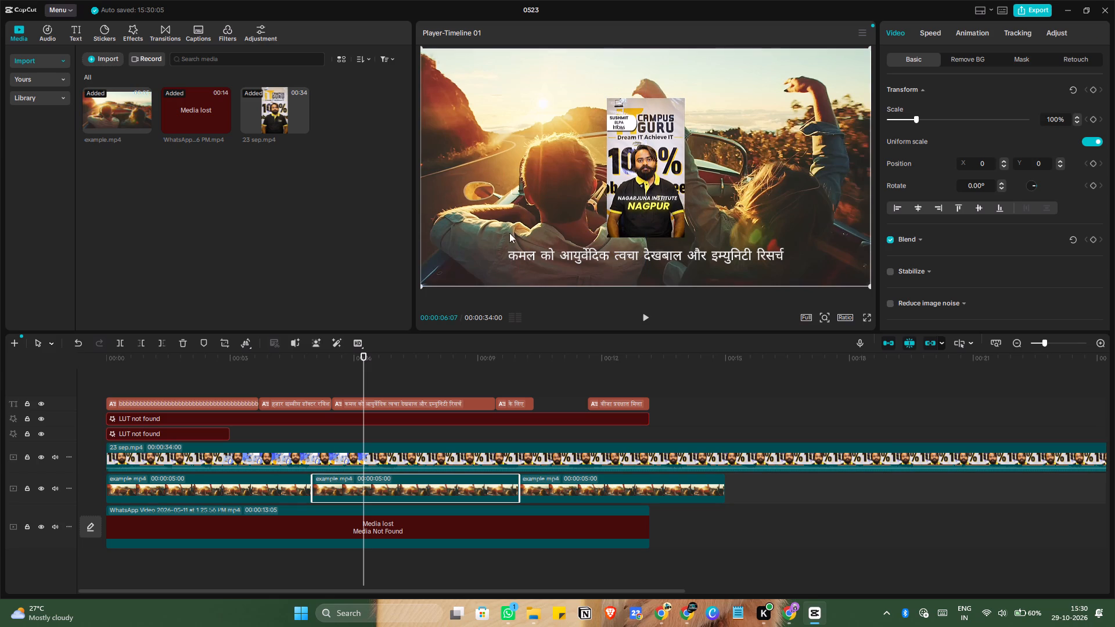
left_click(107, 361)
Switch to ChatGPT in Chrome and save Zero to IT Hero Promotional Poster.png to the MDS > IT Campus guru folder.
left_click(1064, 10)
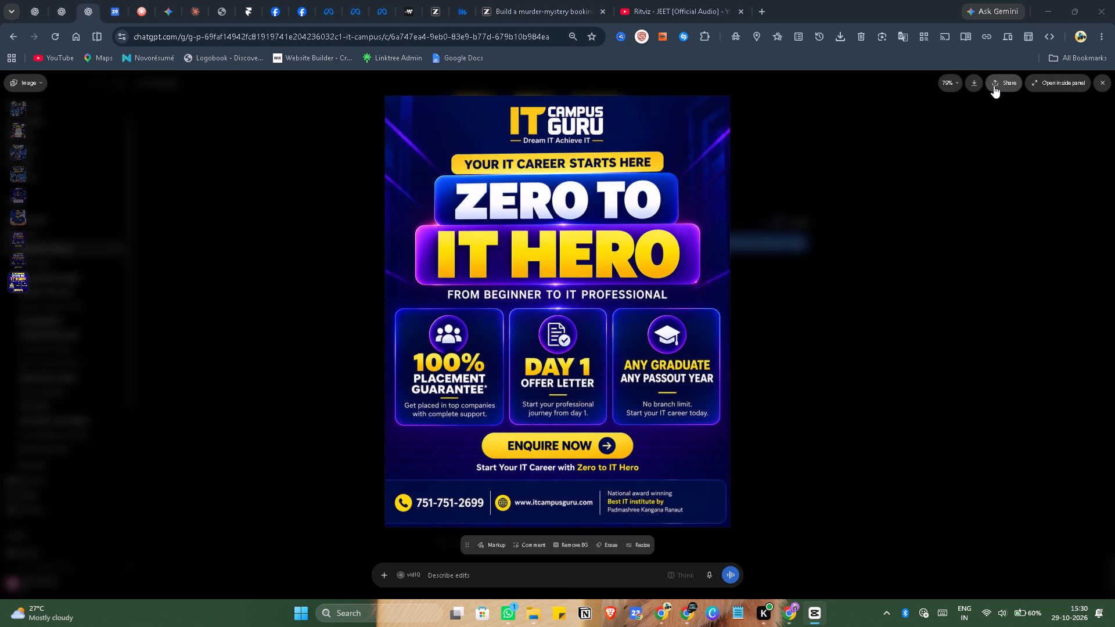
left_click(979, 79)
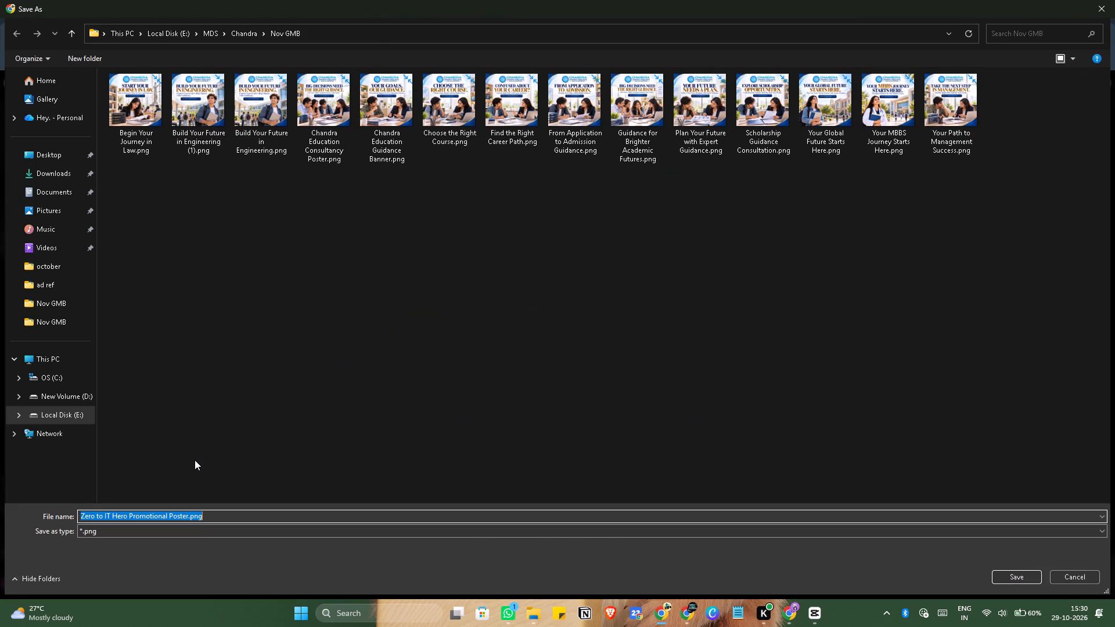
left_click(204, 29)
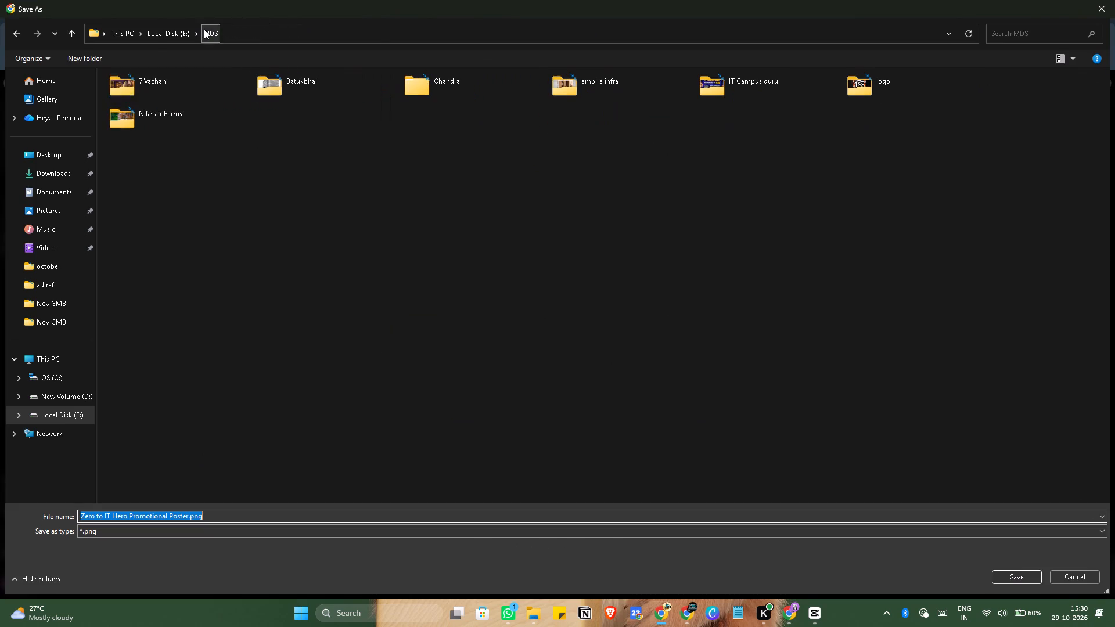
double_click(757, 84)
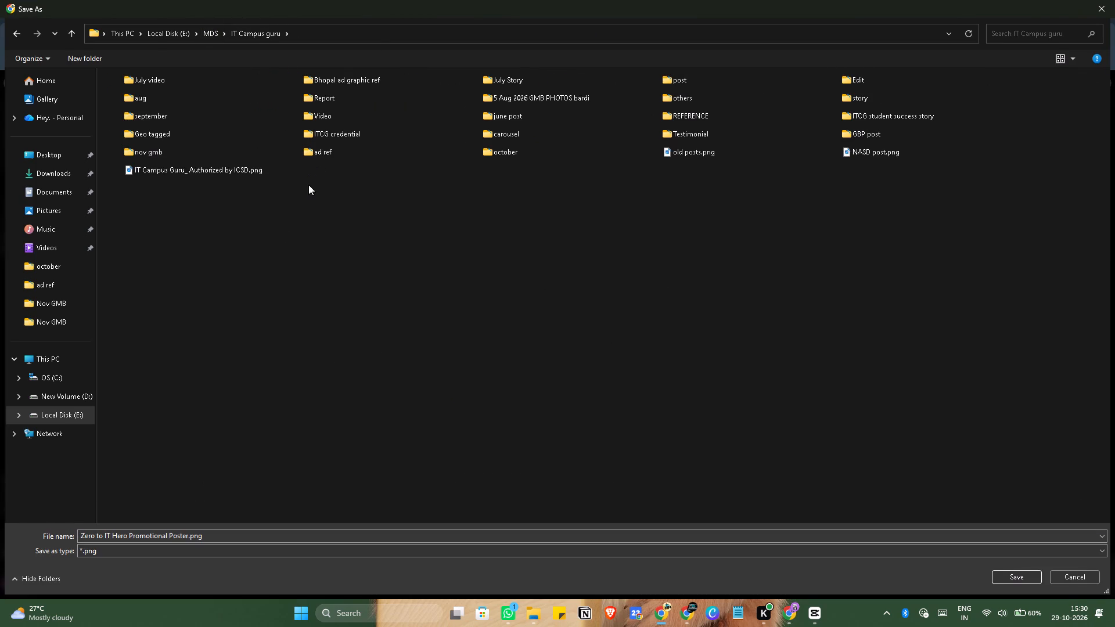
left_click(1020, 581)
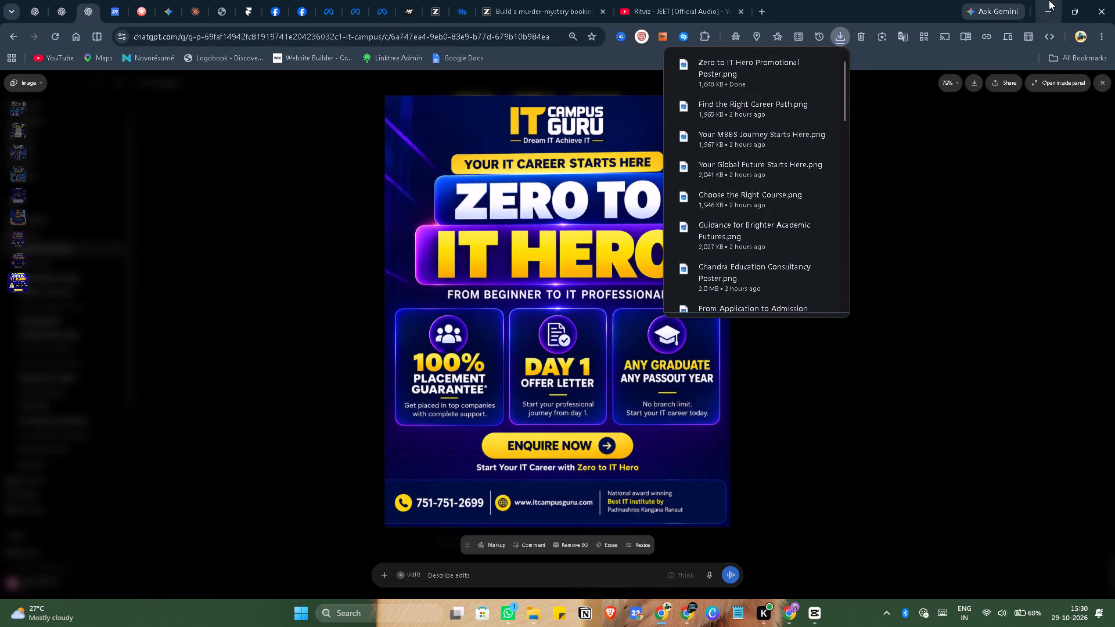
Switch to the New Leads ad in Meta Ads Manager and remove the existing poster media from its ad creative.
left_click(380, 5)
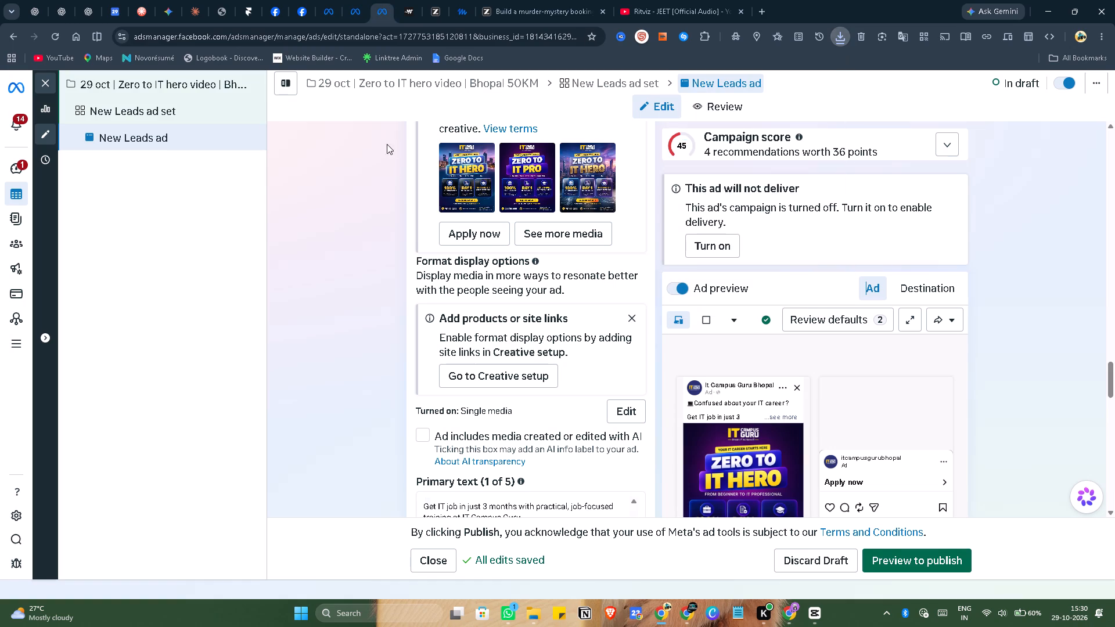
scroll(404, 413, "up", 6)
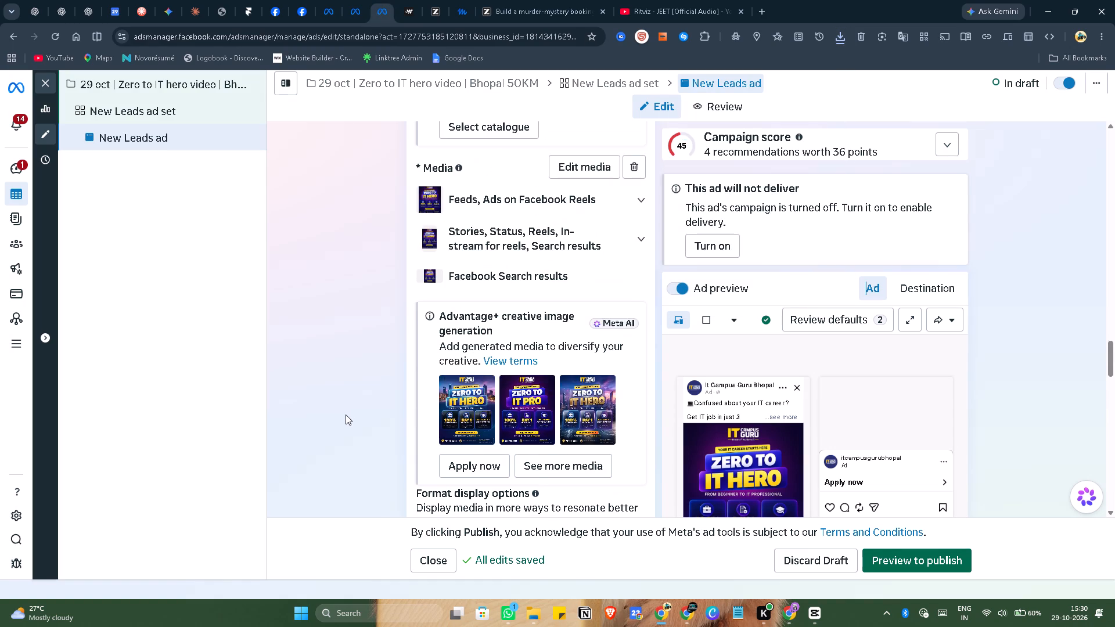
scroll(346, 415, "up", 5)
scroll(541, 271, "up", 2)
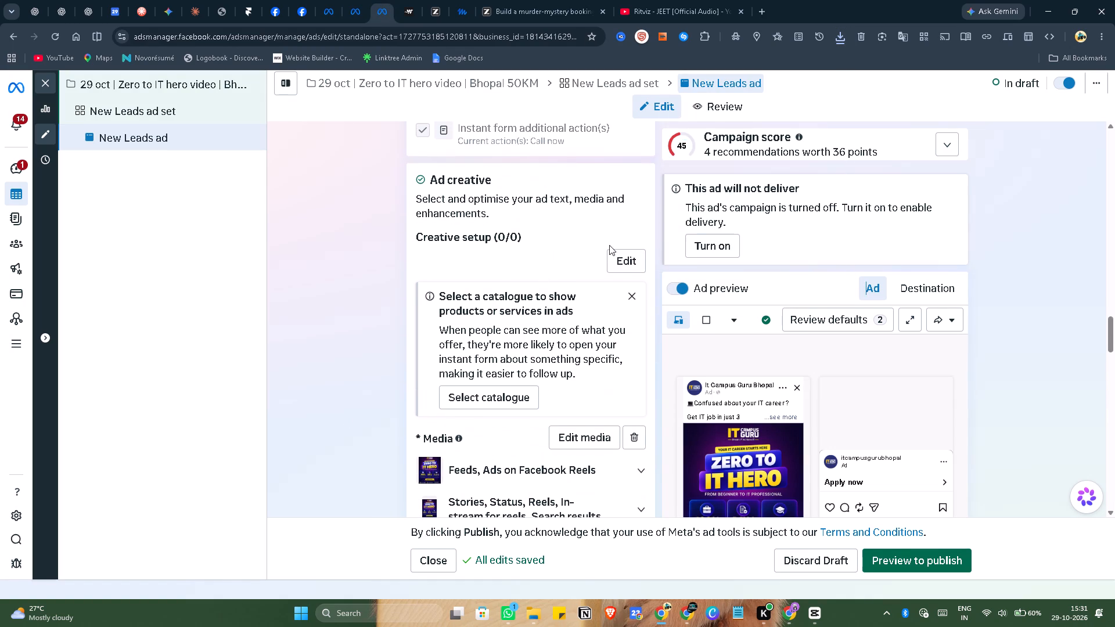
left_click(633, 256)
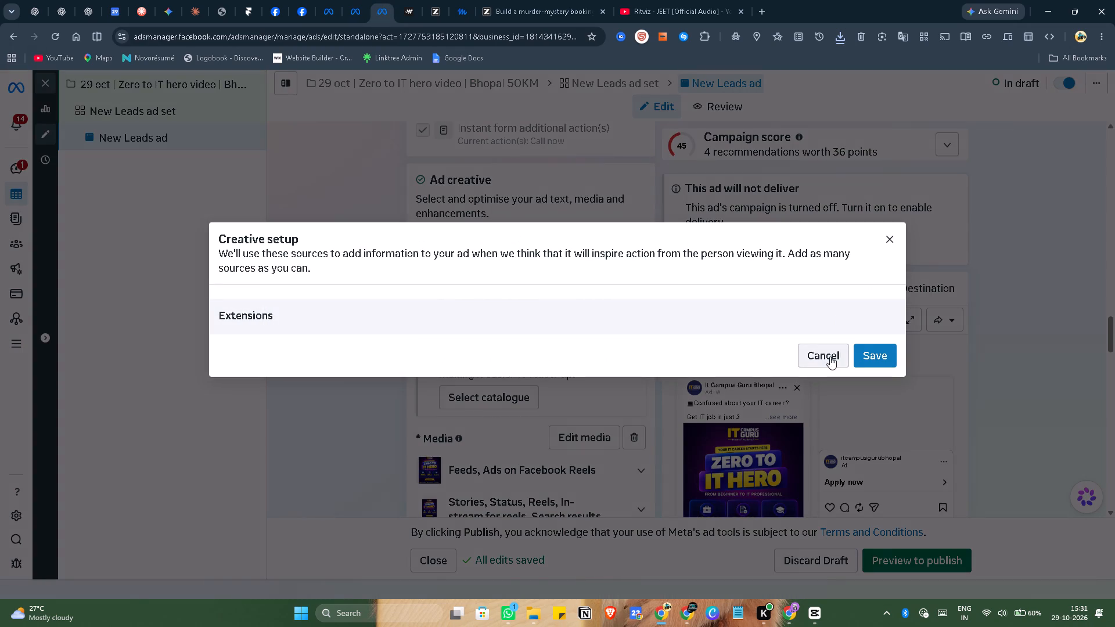
left_click(830, 356)
scroll(420, 367, "down", 3)
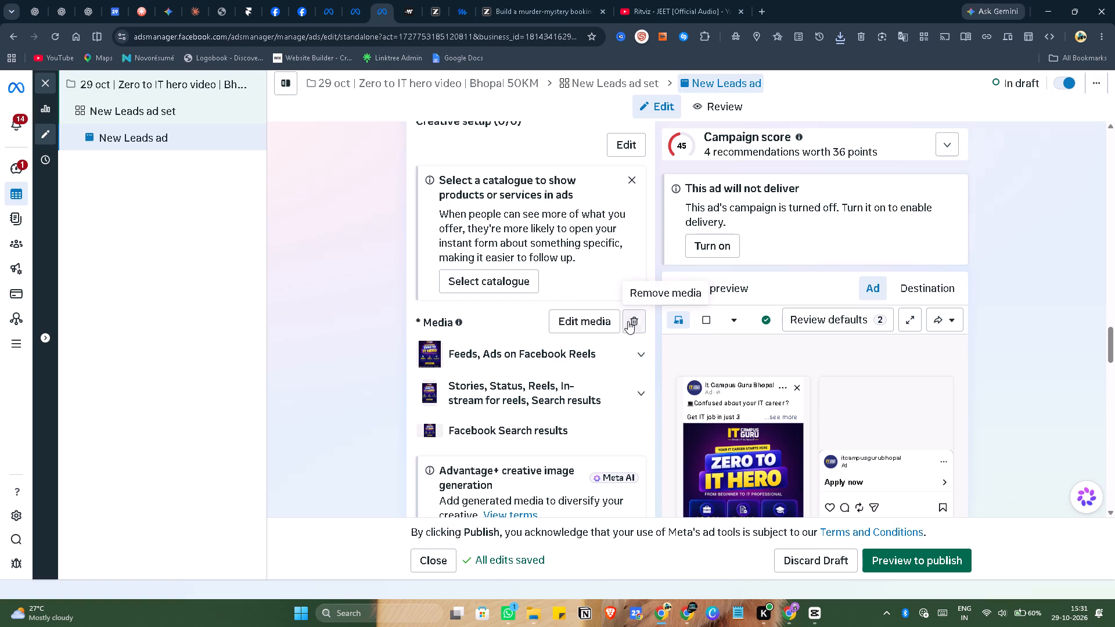
left_click(632, 326)
Upload Zero to IT Hero Promotional Poster.png from the IT Campus guru folder as new image media for the ad.
left_click(467, 338)
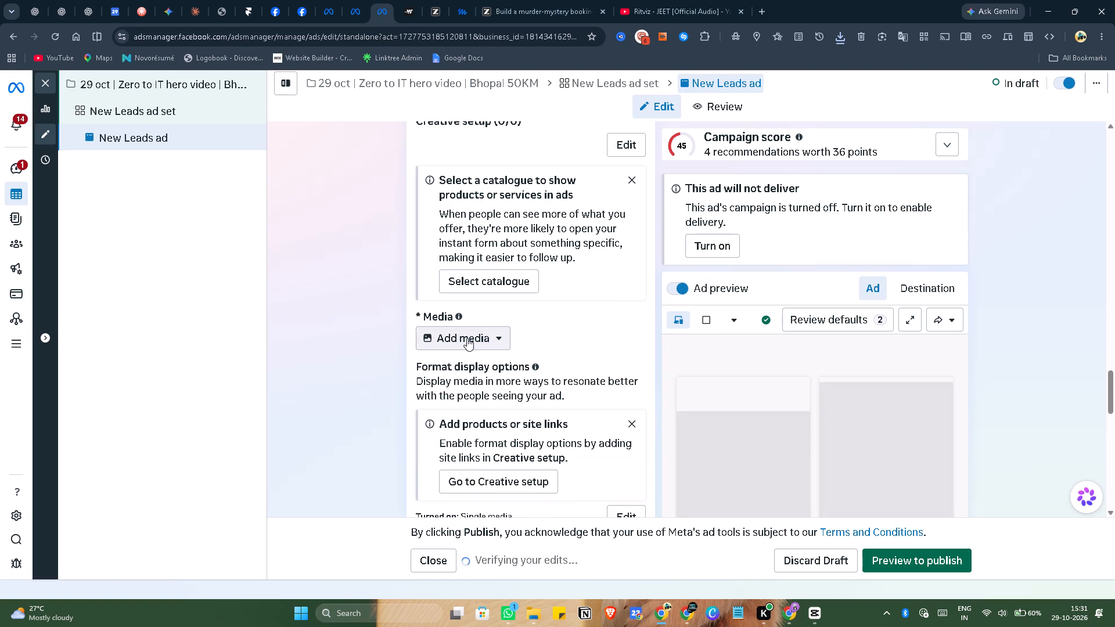
left_click(444, 366)
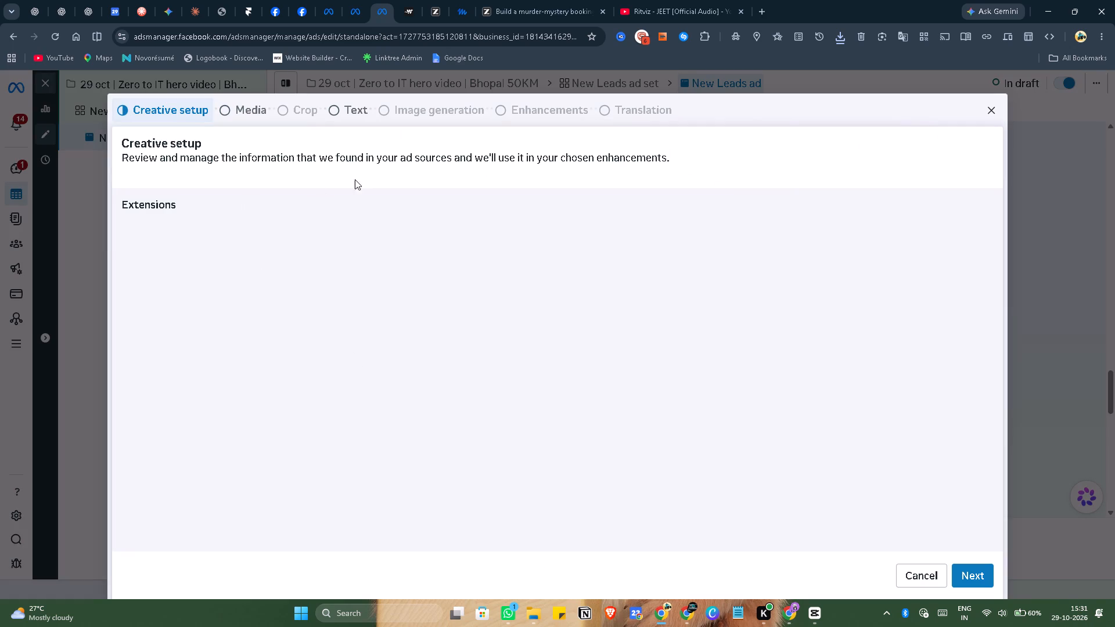
left_click(969, 575)
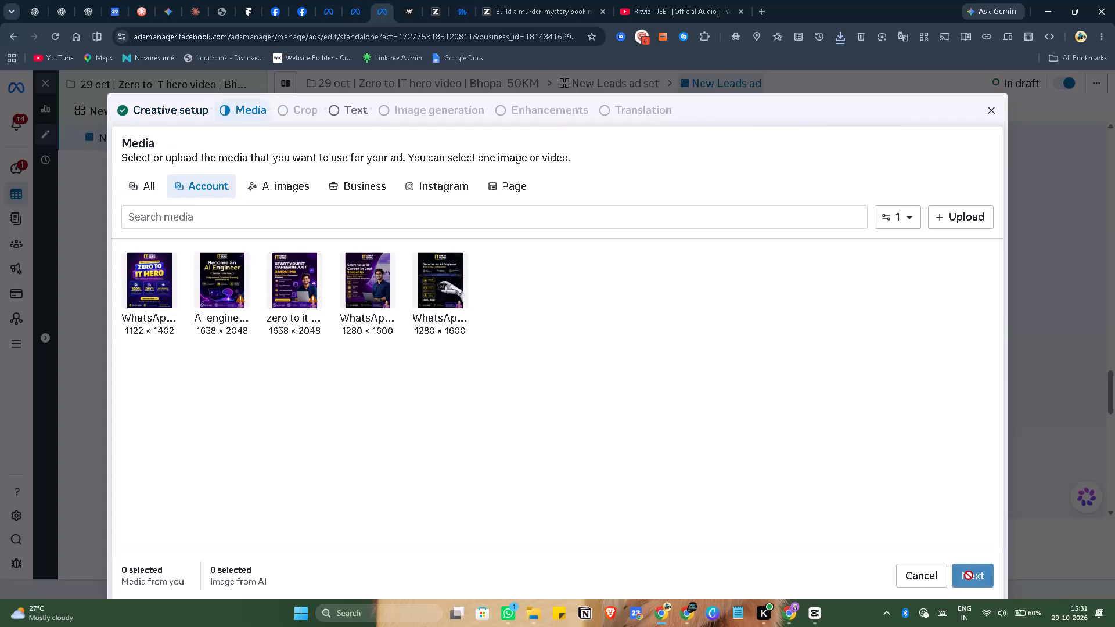
left_click(951, 215)
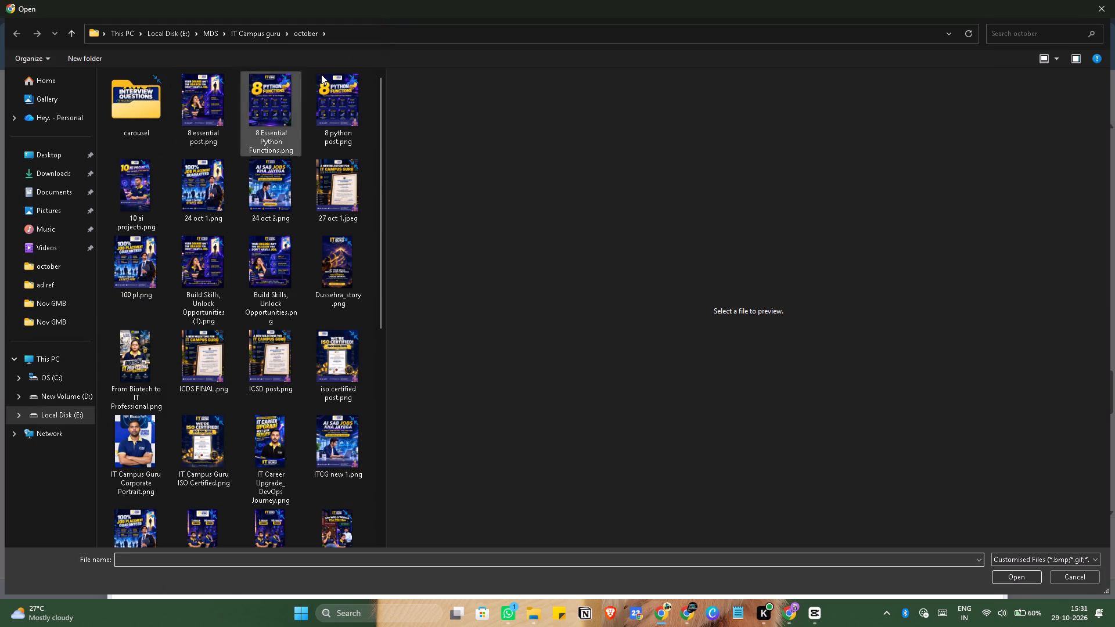
left_click(253, 27)
scroll(237, 409, "down", 2)
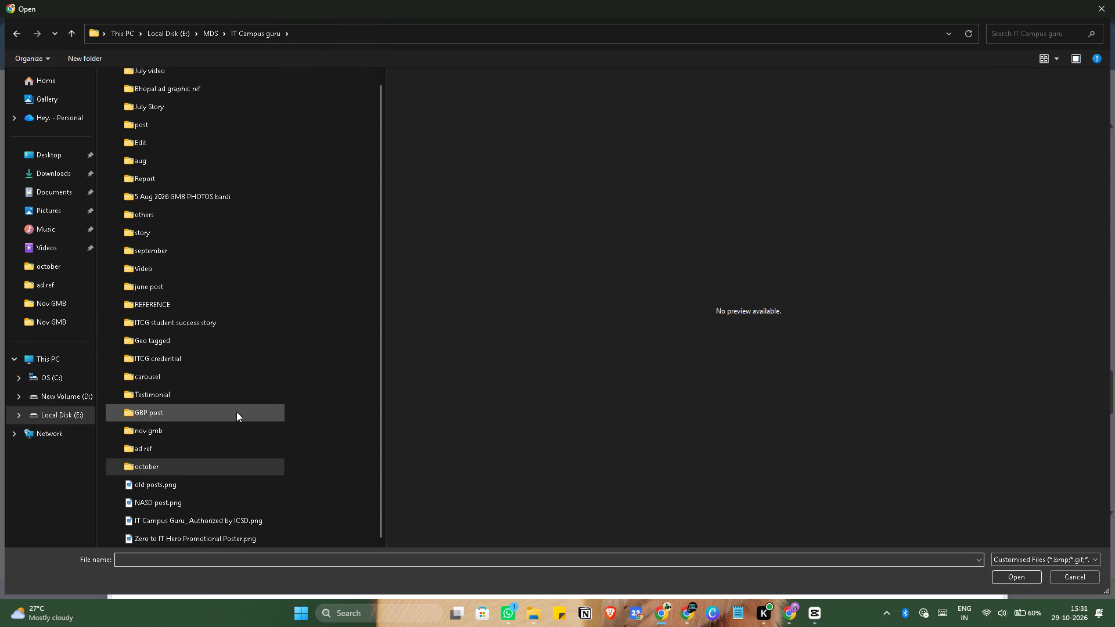
scroll(236, 412, "down", 6)
left_click(207, 543)
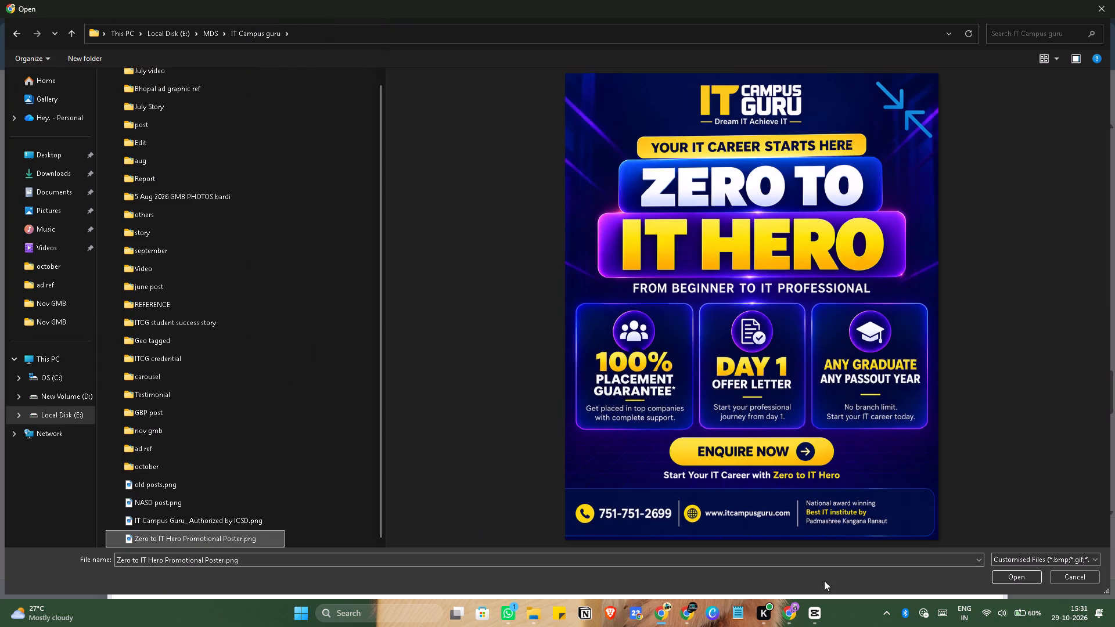
left_click(1009, 578)
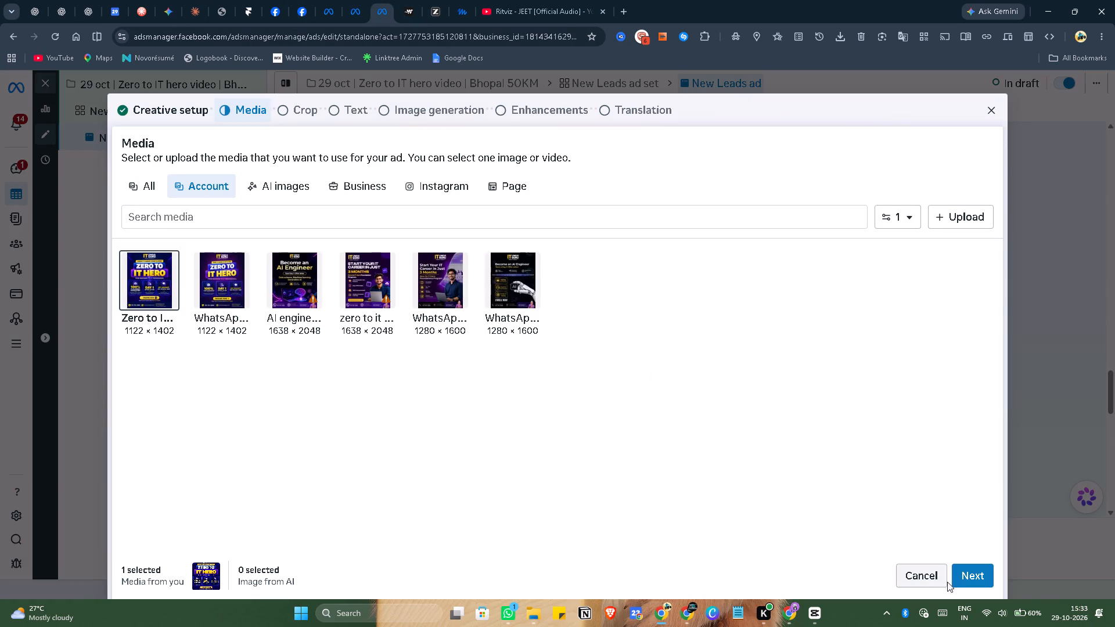
left_click(977, 574)
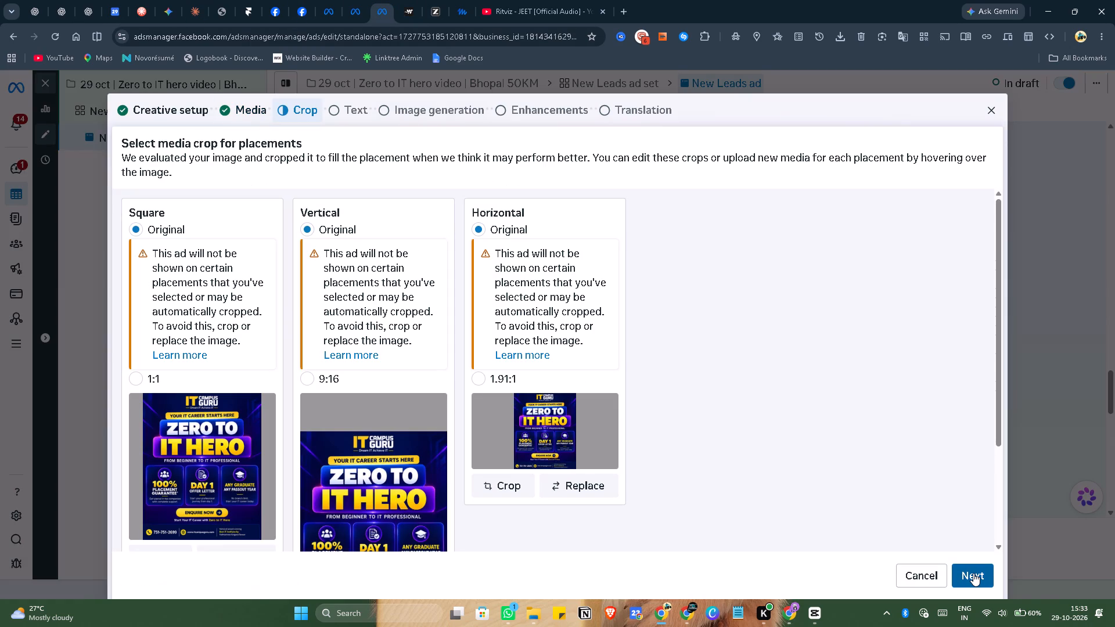
left_click(973, 573)
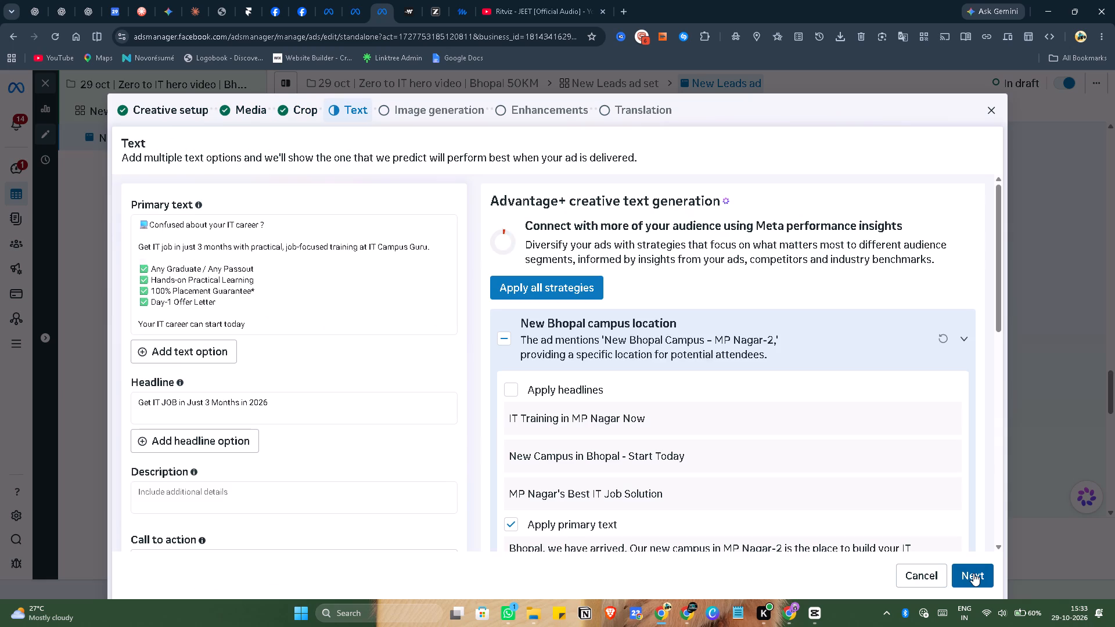
Review the ad text and generated suggestions, and deselect the primary text suggestions under the New Bhopal campus location strategy.
scroll(205, 296, "down", 2)
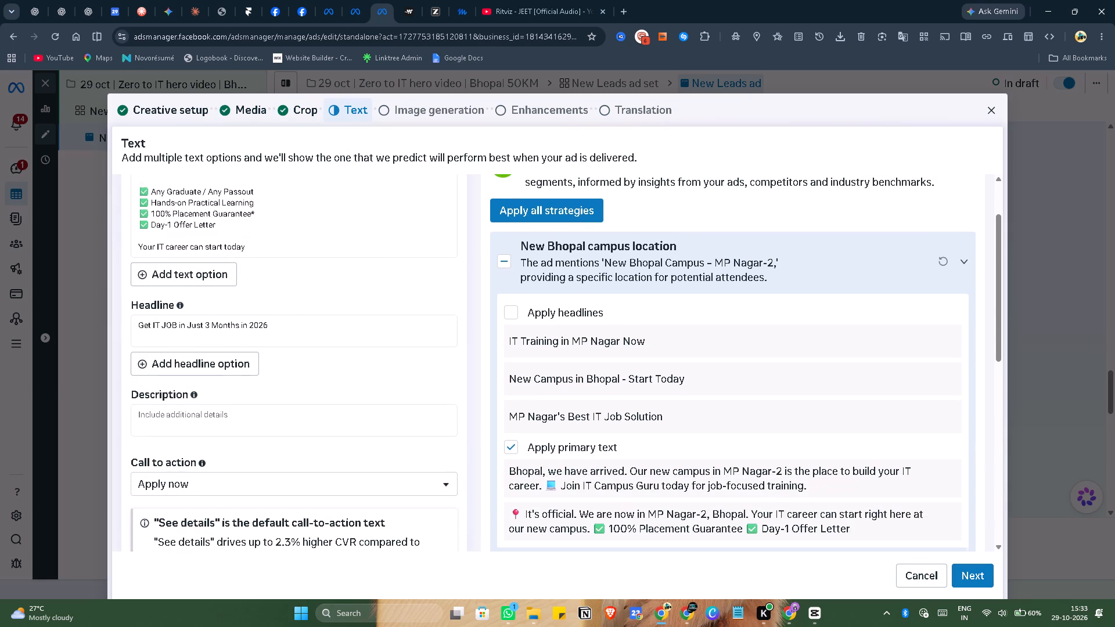
scroll(225, 289, "up", 4)
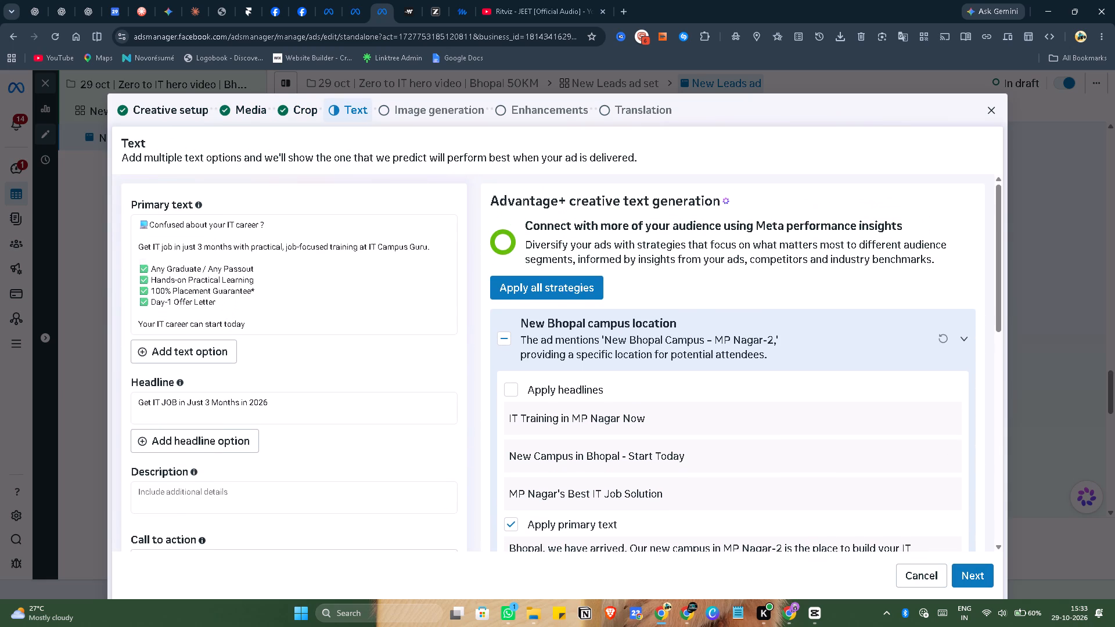
scroll(328, 379, "down", 3)
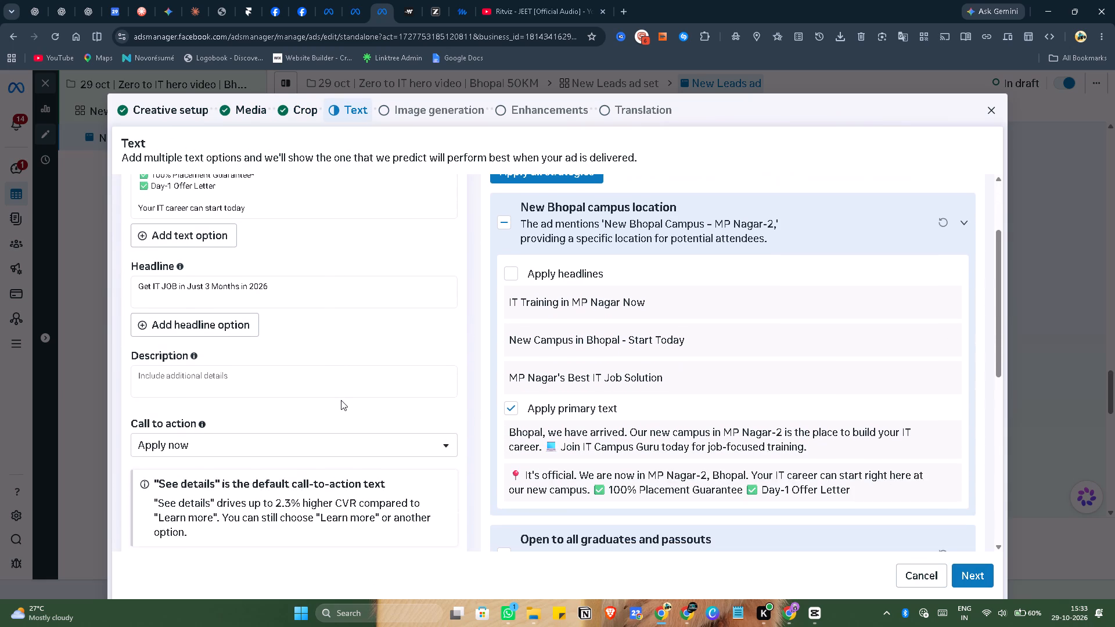
scroll(341, 400, "down", 4)
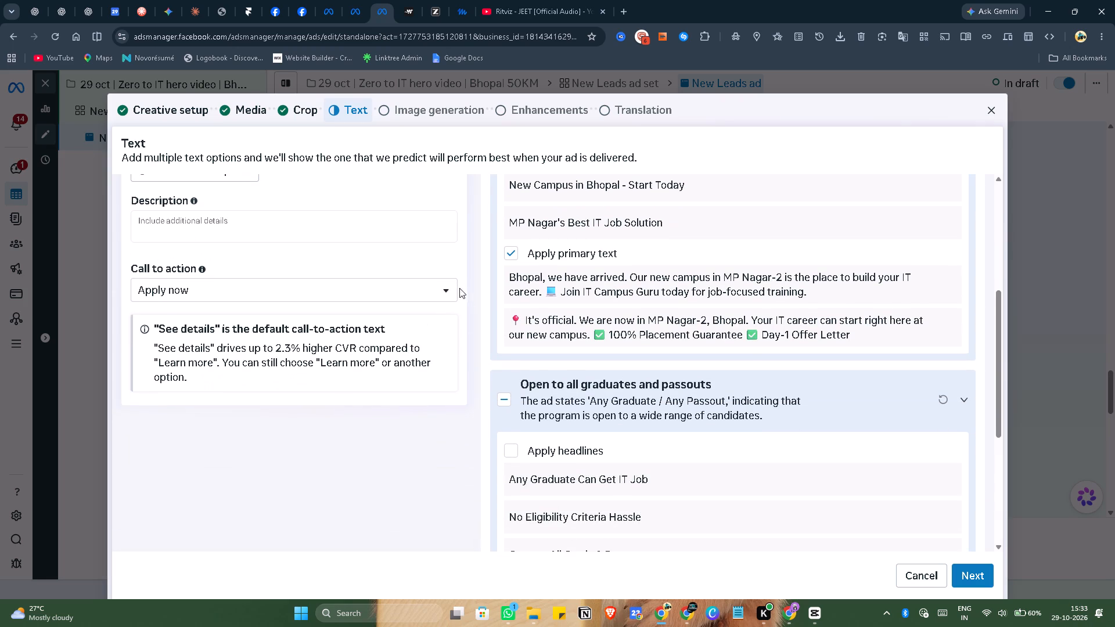
scroll(650, 340, "up", 2)
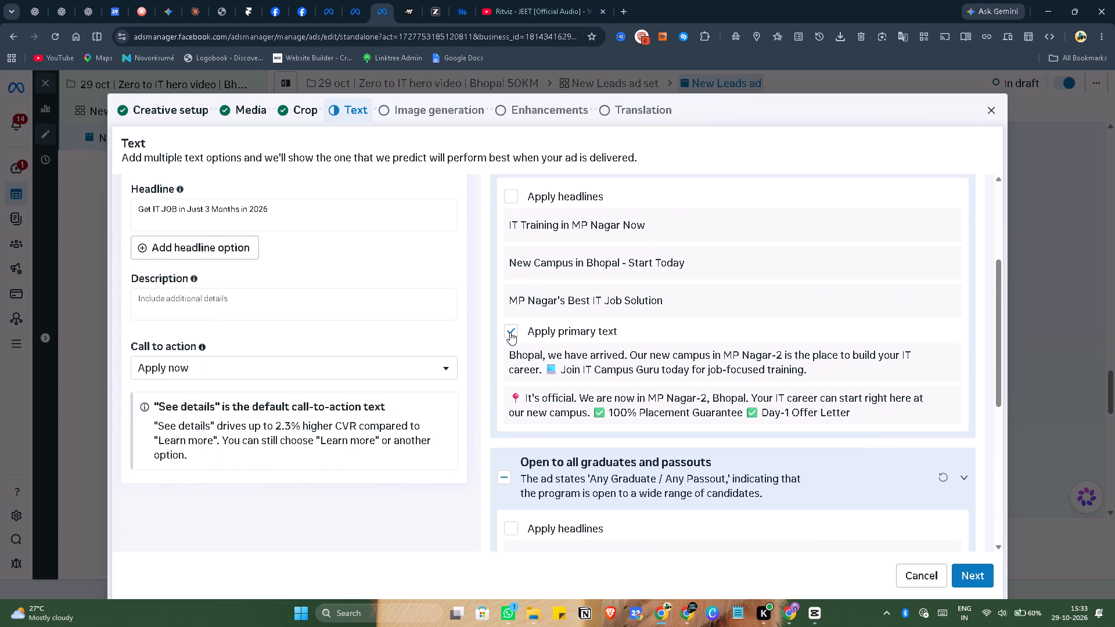
left_click(510, 333)
scroll(643, 341, "up", 6)
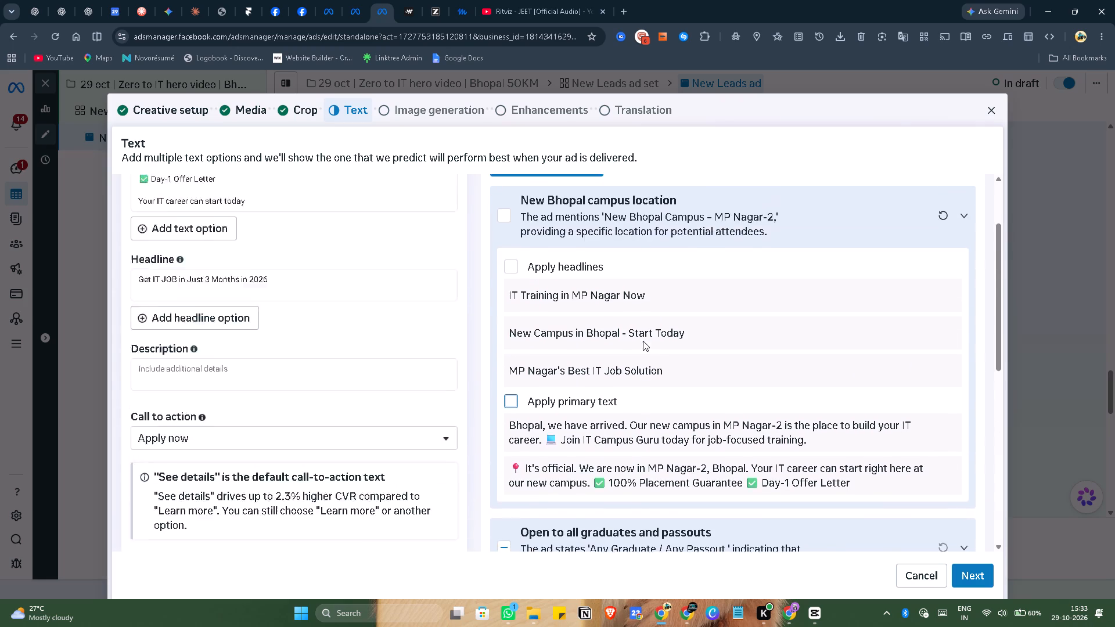
scroll(673, 343, "down", 11)
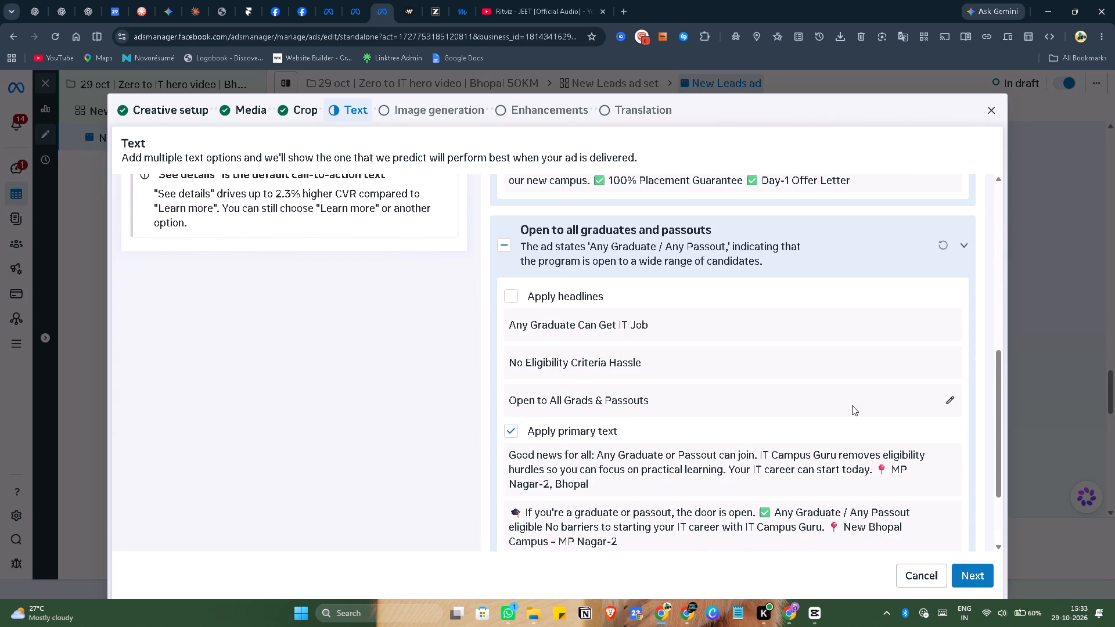
Deselect the generated primary text for the graduates-and-passouts and hands-on learning strategies, dismiss the feedback survey, and accept the text setup.
left_click(512, 428)
scroll(733, 406, "down", 4)
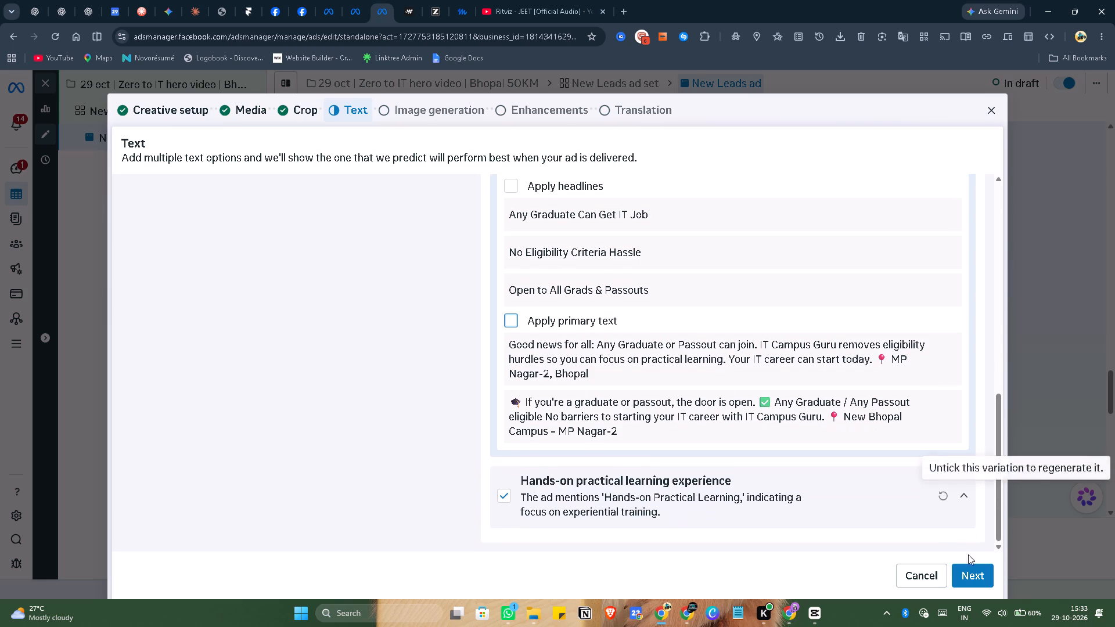
left_click(508, 499)
scroll(689, 430, "down", 4)
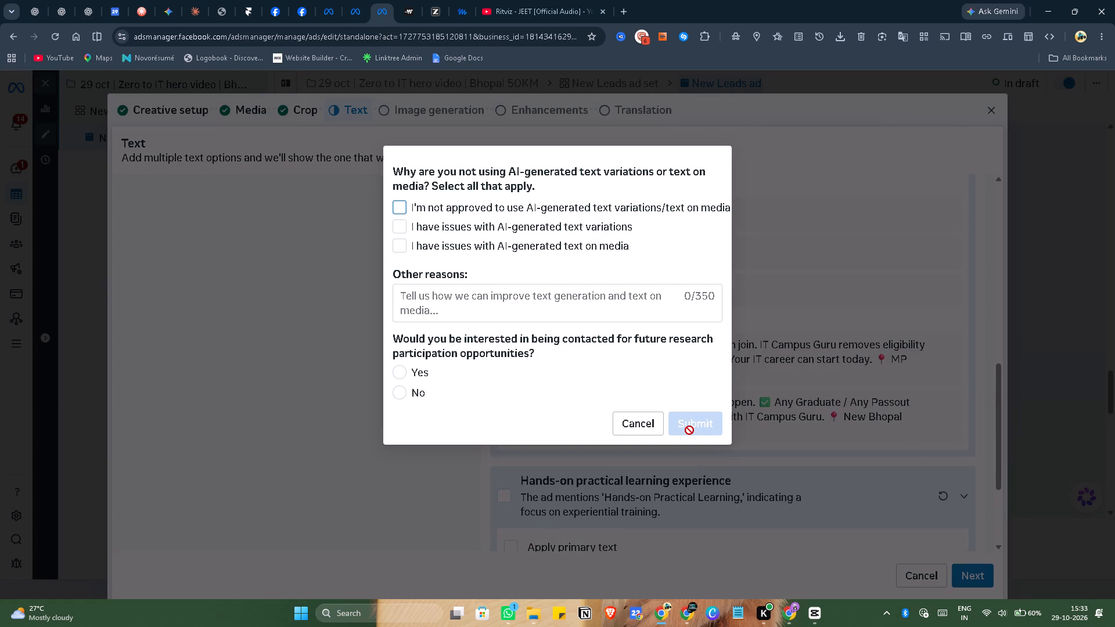
left_click(640, 417)
scroll(681, 376, "down", 11)
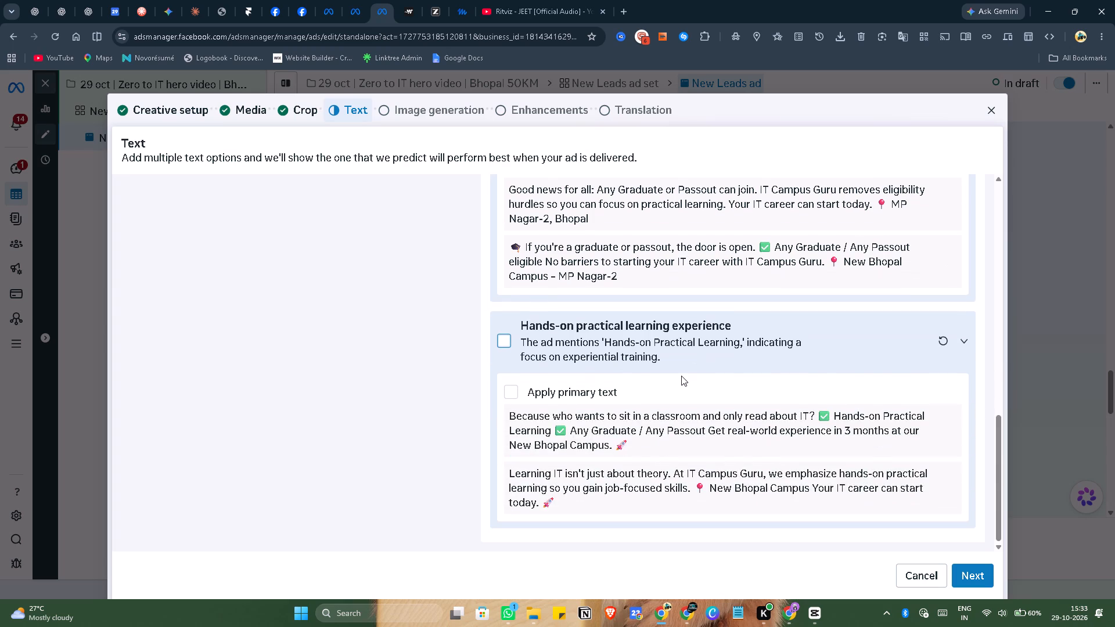
scroll(681, 376, "up", 20)
scroll(681, 376, "up", 4)
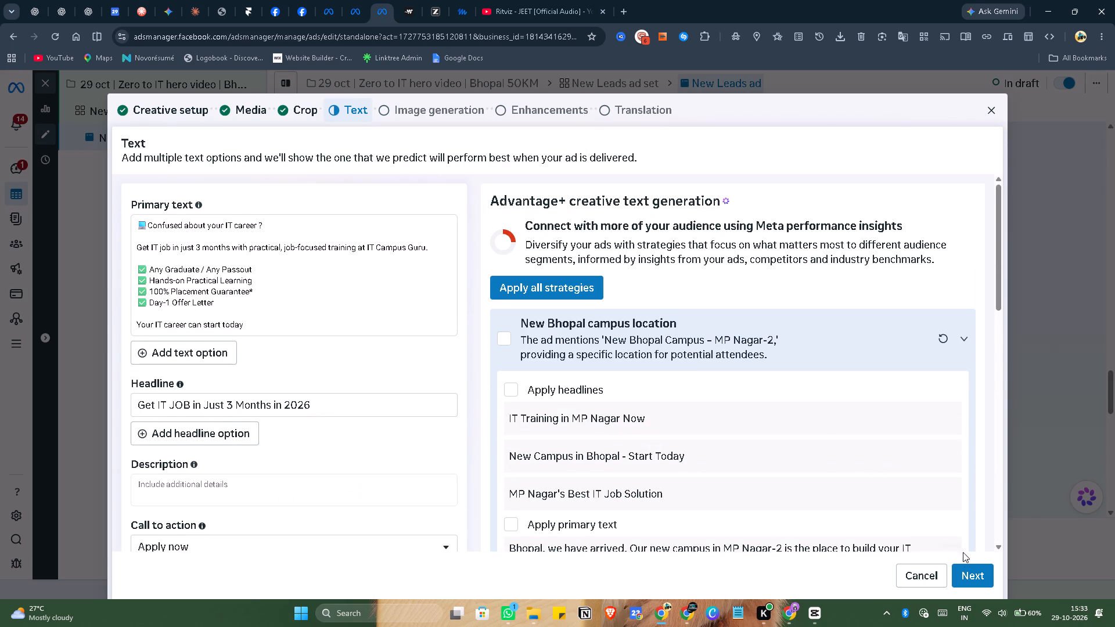
left_click(974, 579)
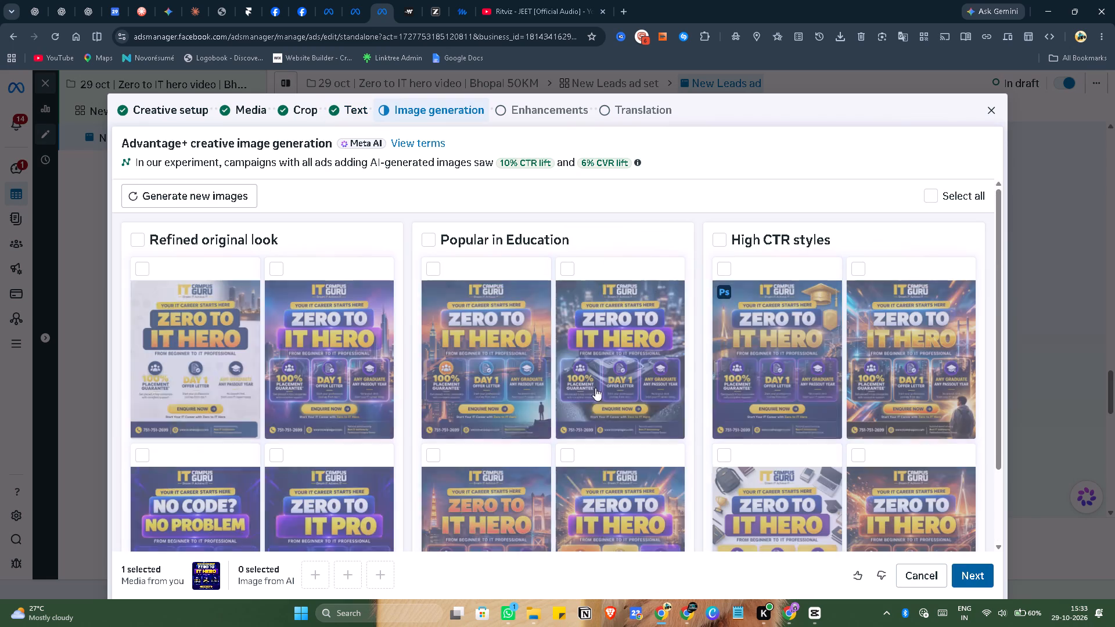
Continue through image generation and creative enhancements, leaving all AI-generated images unselected and every enhancement off.
scroll(538, 376, "down", 6)
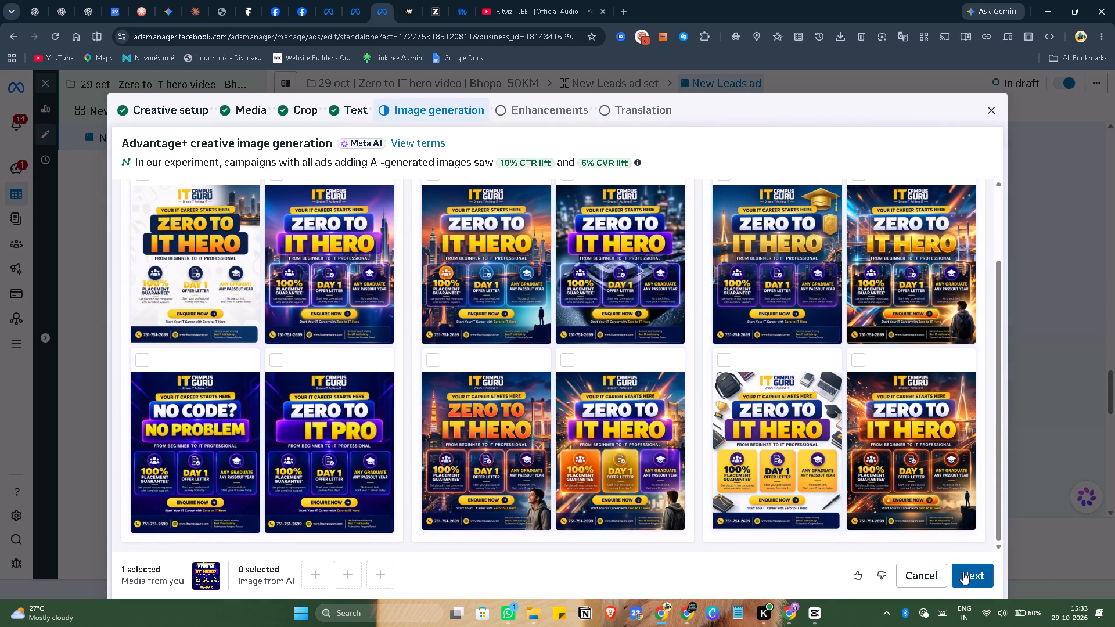
left_click(963, 572)
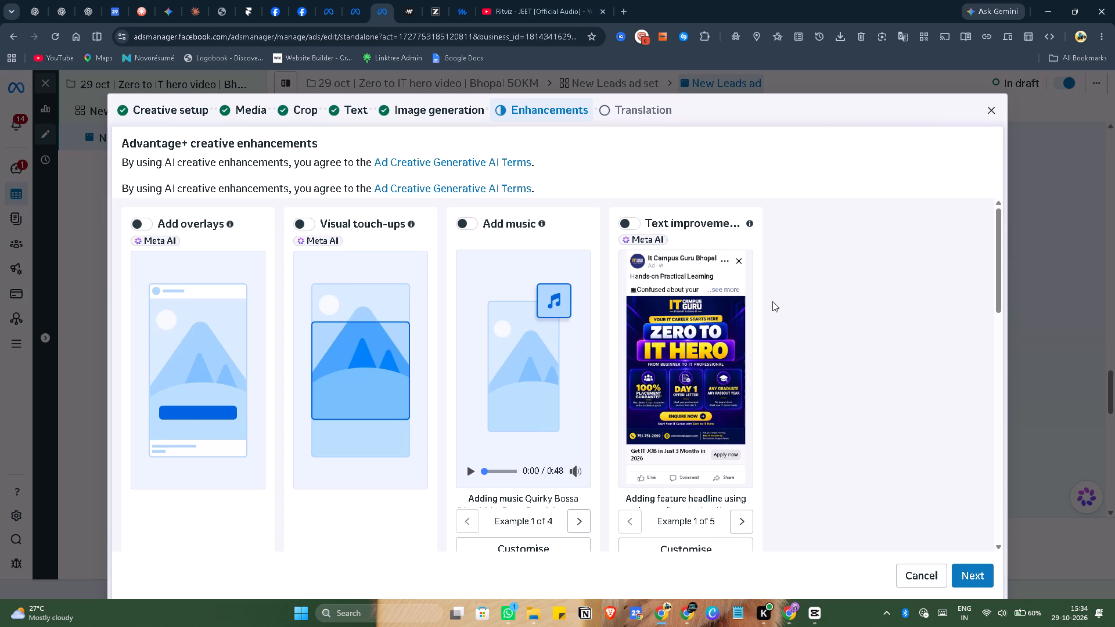
scroll(772, 301, "down", 2)
scroll(772, 301, "up", 2)
scroll(772, 301, "down", 2)
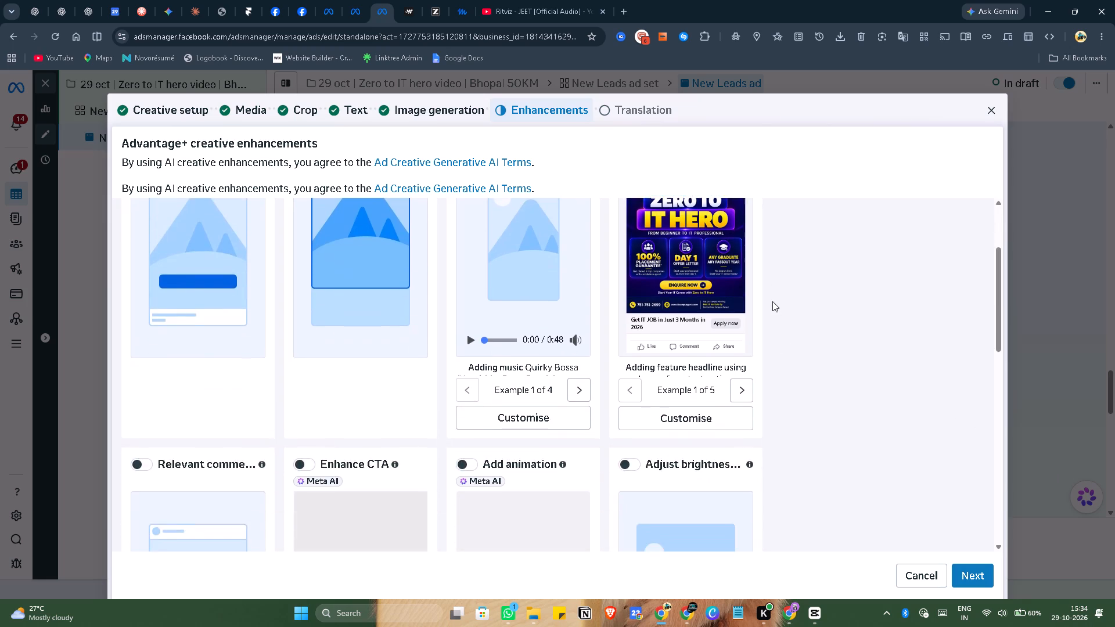
scroll(772, 301, "down", 2)
left_click(969, 579)
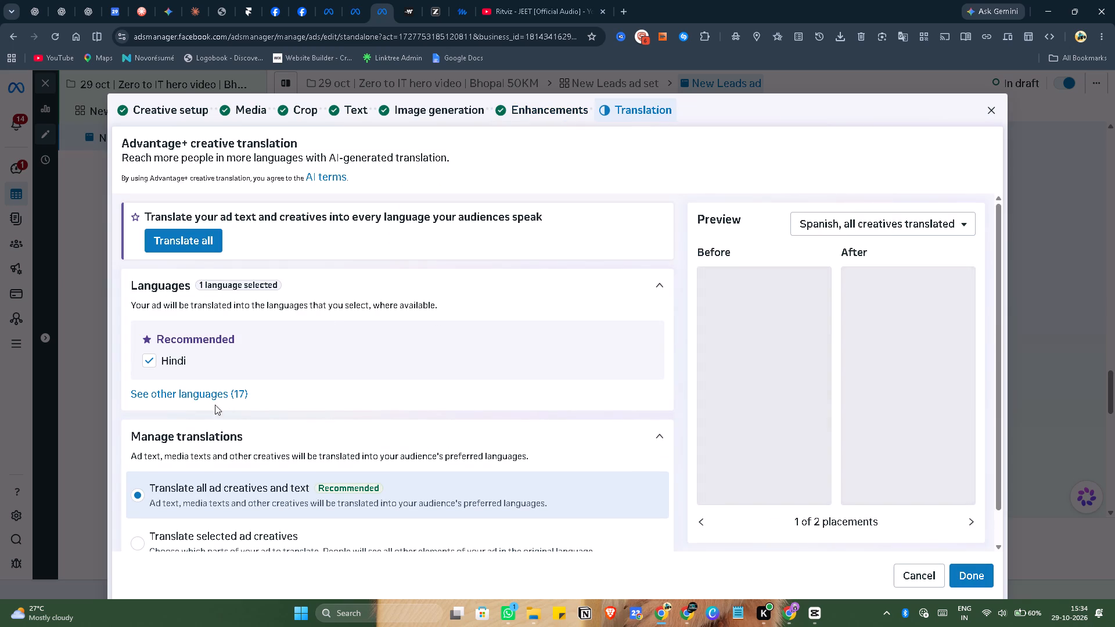
Keep Hindi as the only translation language, choose to translate selected ad creatives with ad text only, and finish the creative setup.
left_click(199, 400)
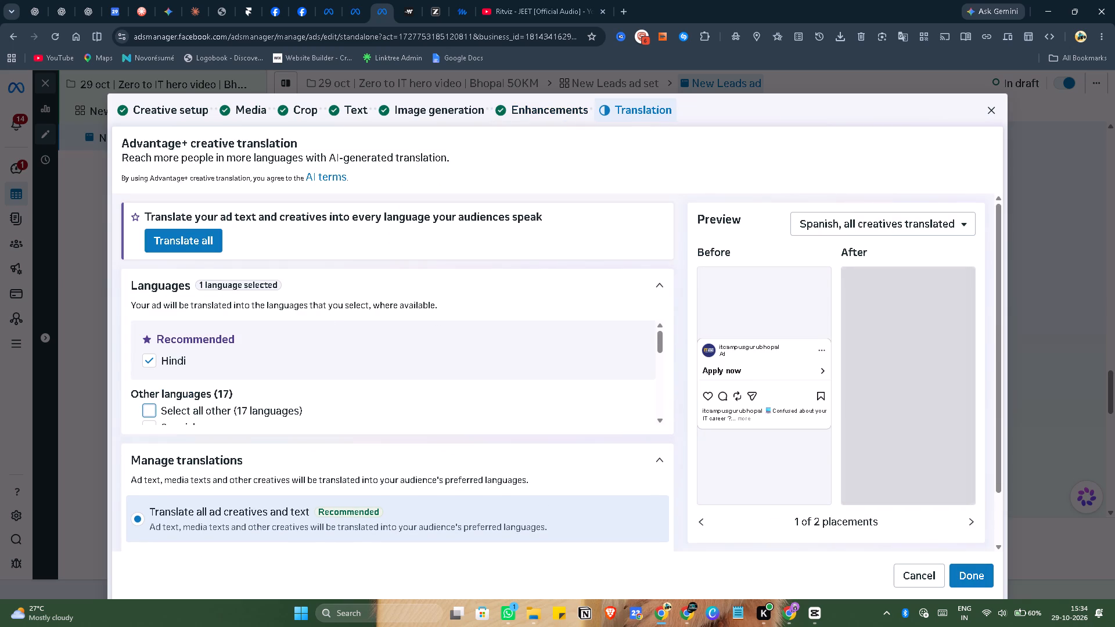
scroll(173, 391, "down", 2)
scroll(173, 391, "up", 4)
scroll(472, 470, "down", 4)
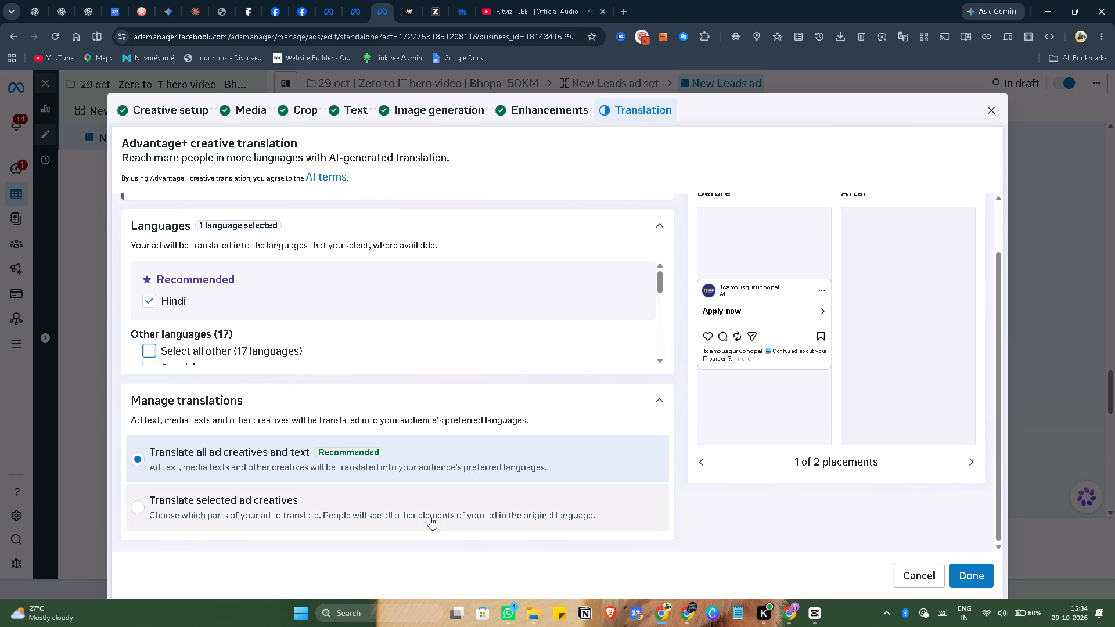
left_click(431, 514)
scroll(625, 443, "down", 3)
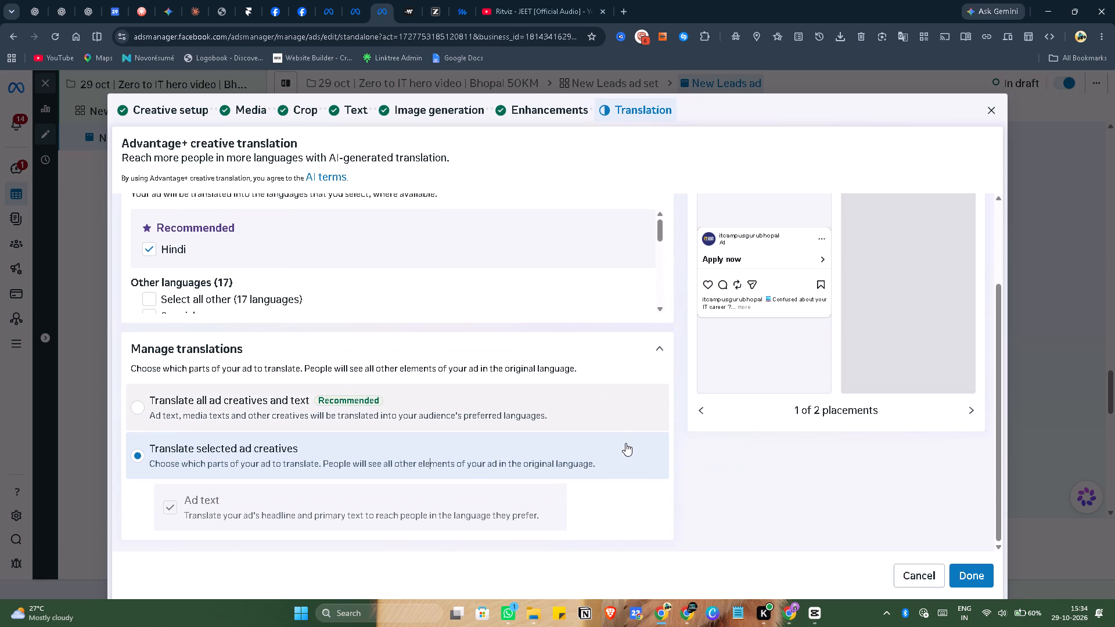
left_click(977, 573)
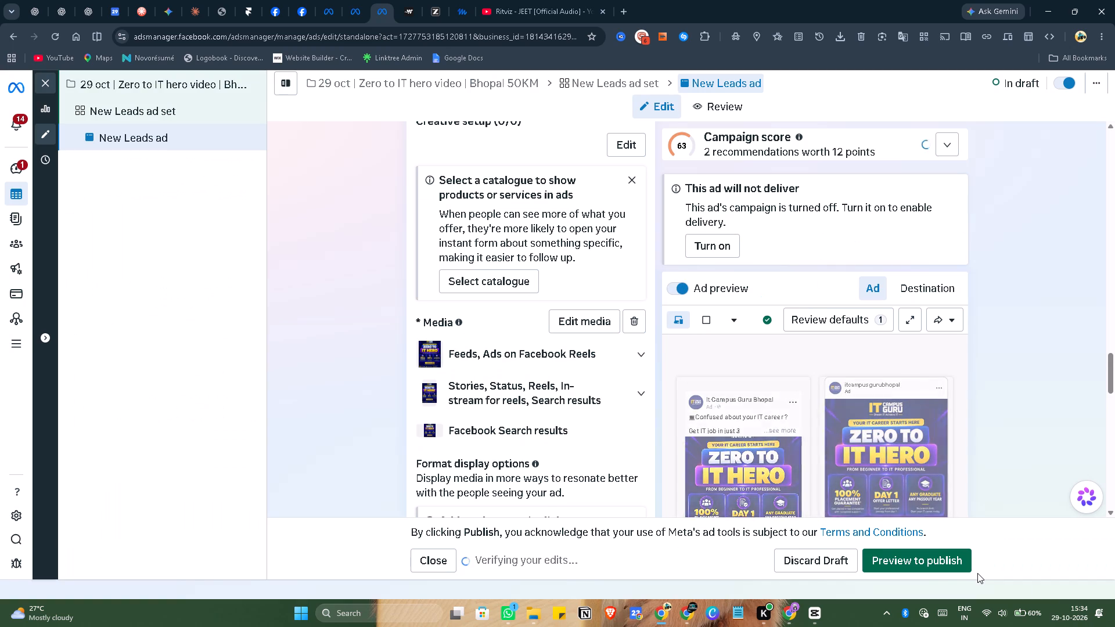
Examine the New Leads ad's media, primary text and headline, and its previews across the Facebook and Instagram placements.
scroll(315, 322, "down", 4)
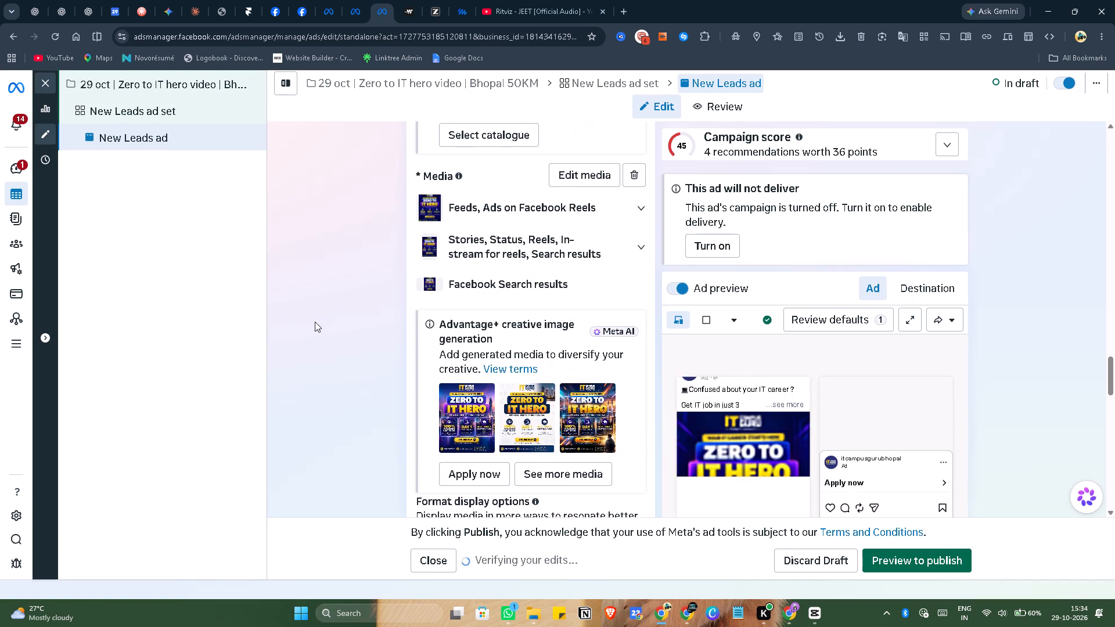
scroll(315, 322, "down", 4)
scroll(315, 322, "up", 1)
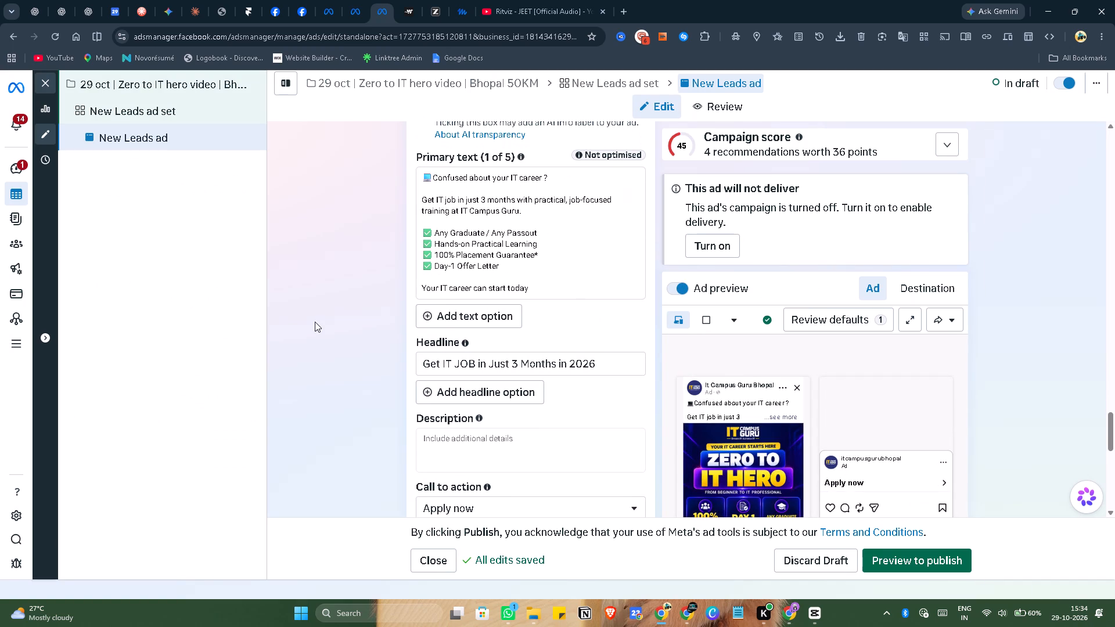
scroll(315, 322, "up", 1)
scroll(919, 408, "down", 2)
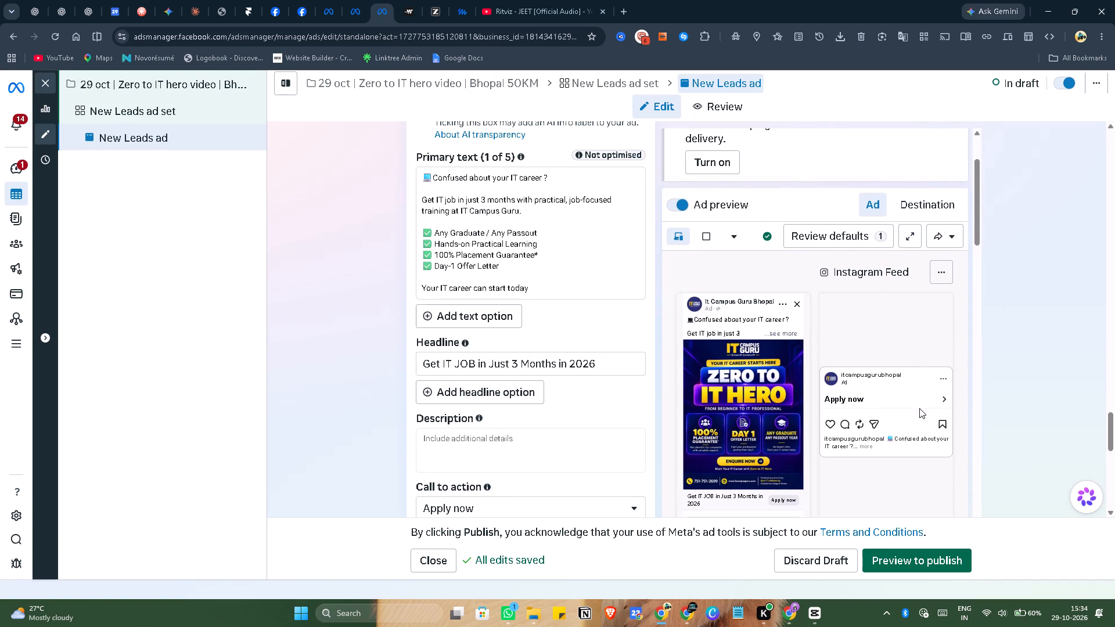
scroll(919, 408, "down", 4)
scroll(919, 408, "up", 1)
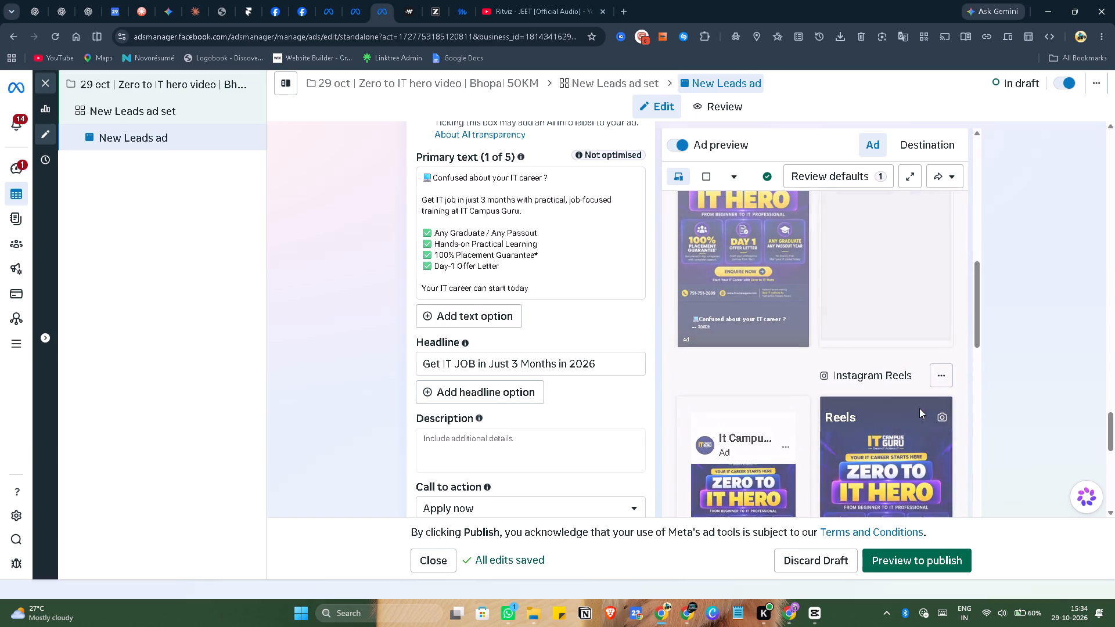
scroll(919, 408, "up", 2)
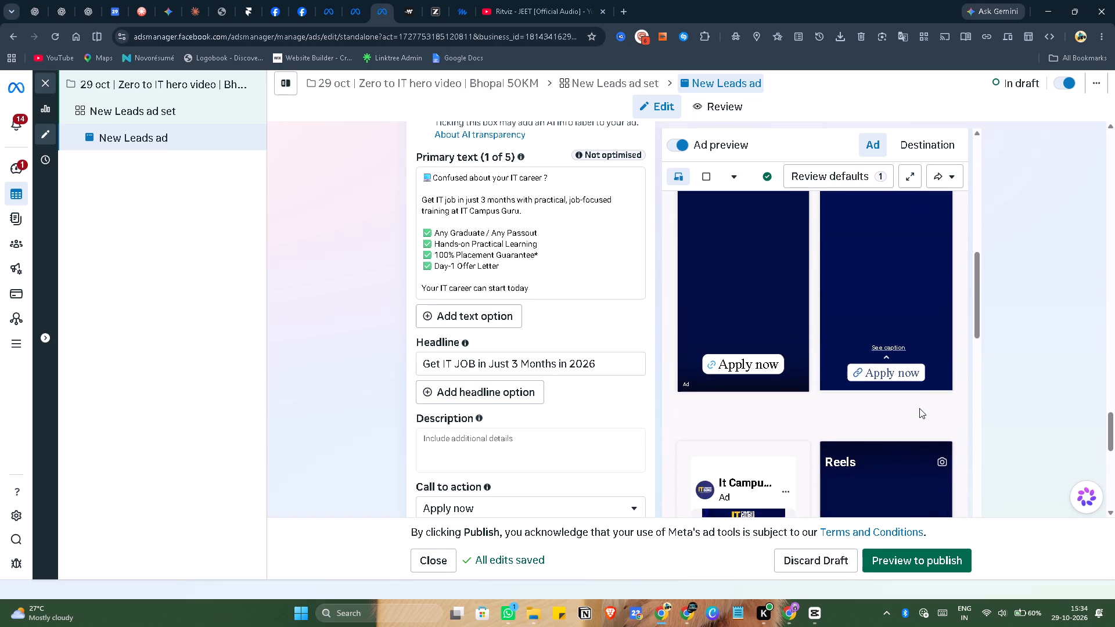
scroll(919, 408, "down", 10)
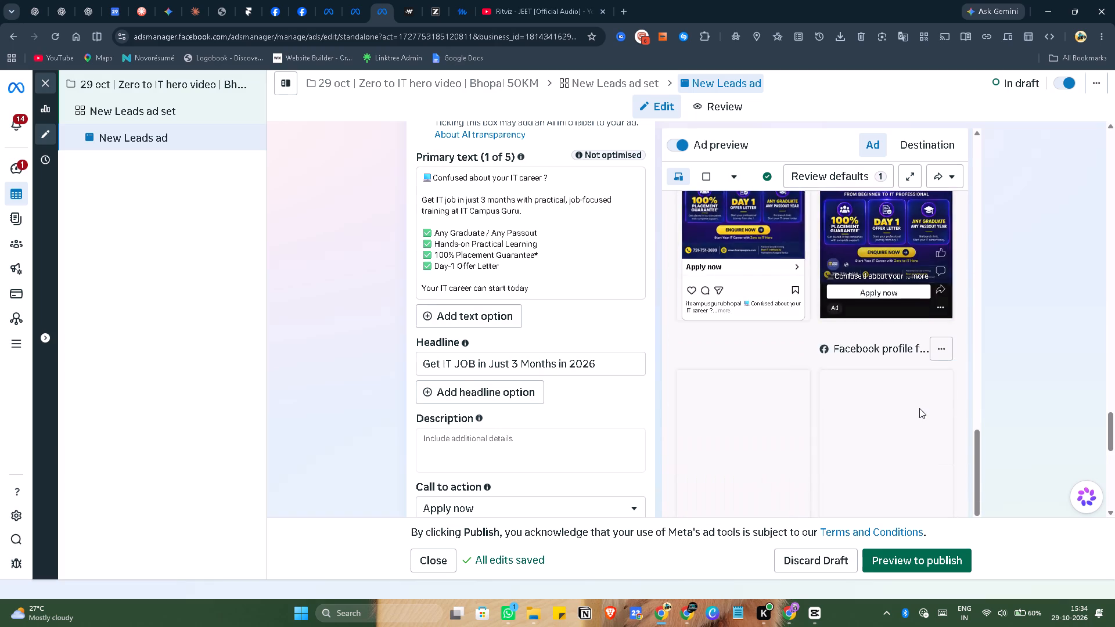
scroll(302, 369, "down", 3)
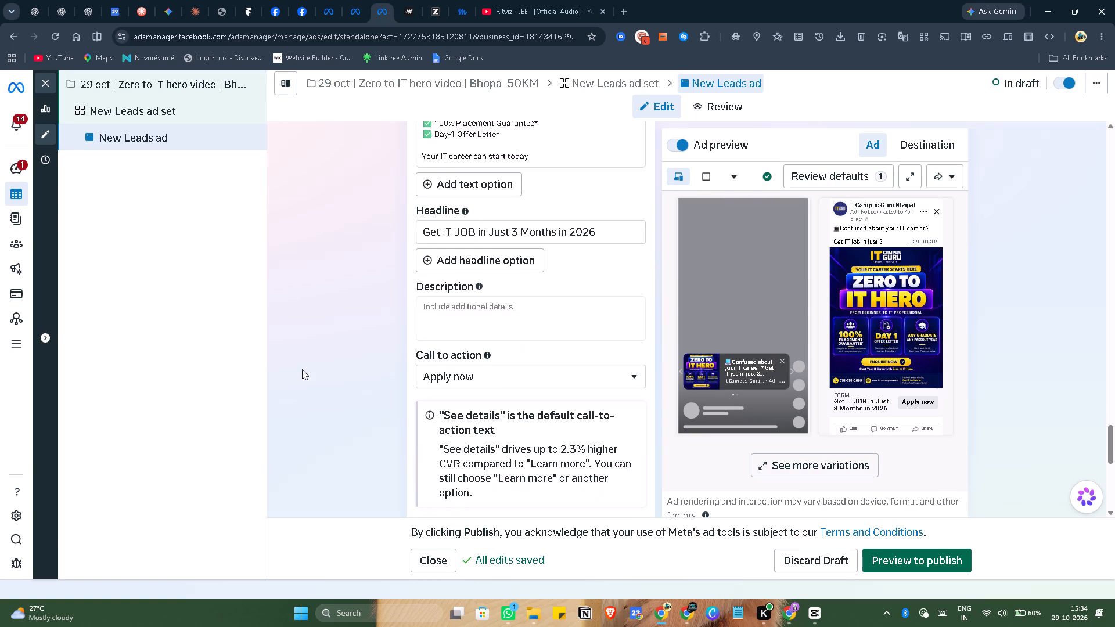
Review the New Leads ad's remaining settings, from its media, headline and call to action down to creative testing and tracking.
scroll(302, 369, "down", 5)
scroll(302, 369, "up", 2)
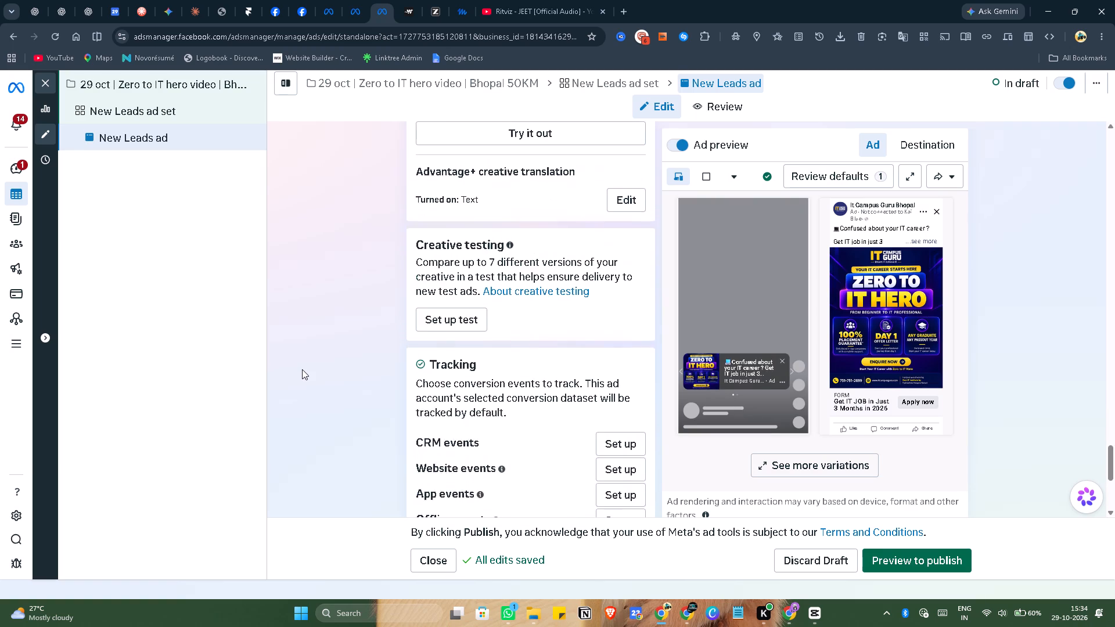
scroll(302, 369, "up", 2)
scroll(302, 369, "down", 4)
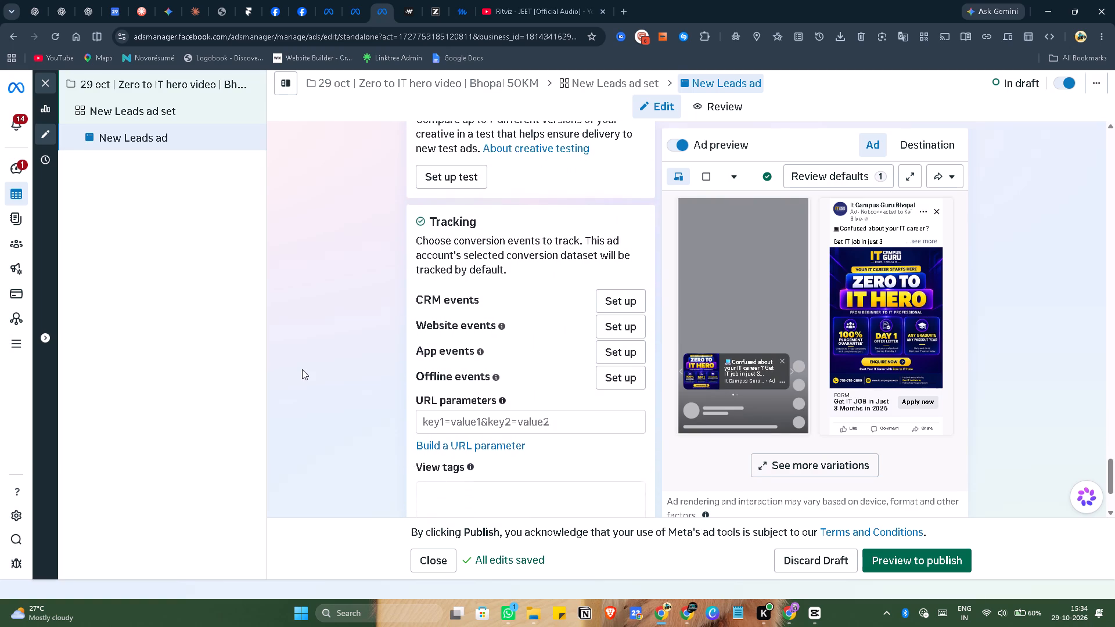
scroll(302, 369, "down", 5)
scroll(302, 369, "up", 8)
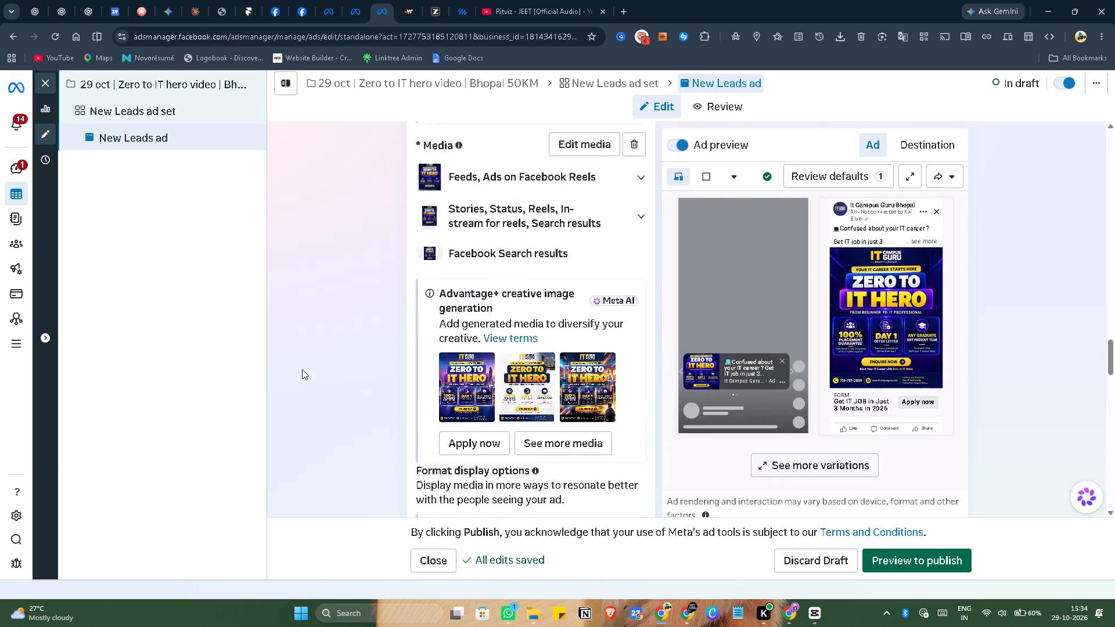
scroll(302, 369, "up", 10)
Examine the New Leads ad set's conversion, budget and schedule, audience, placement and brand safety settings.
left_click(134, 110)
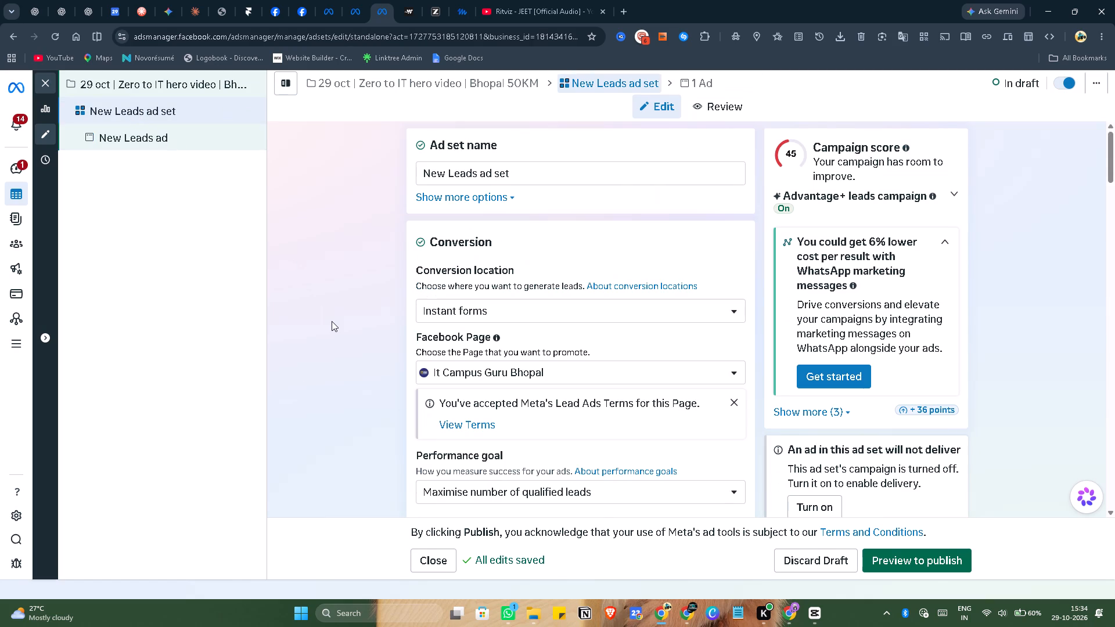
scroll(332, 321, "up", 1)
scroll(332, 321, "down", 7)
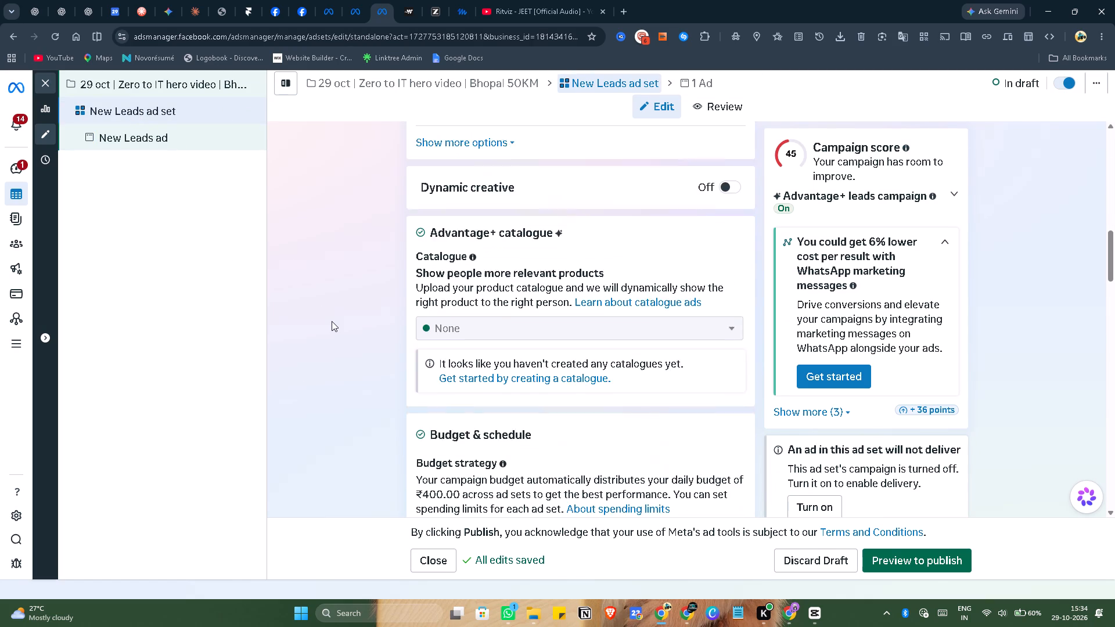
scroll(332, 321, "down", 5)
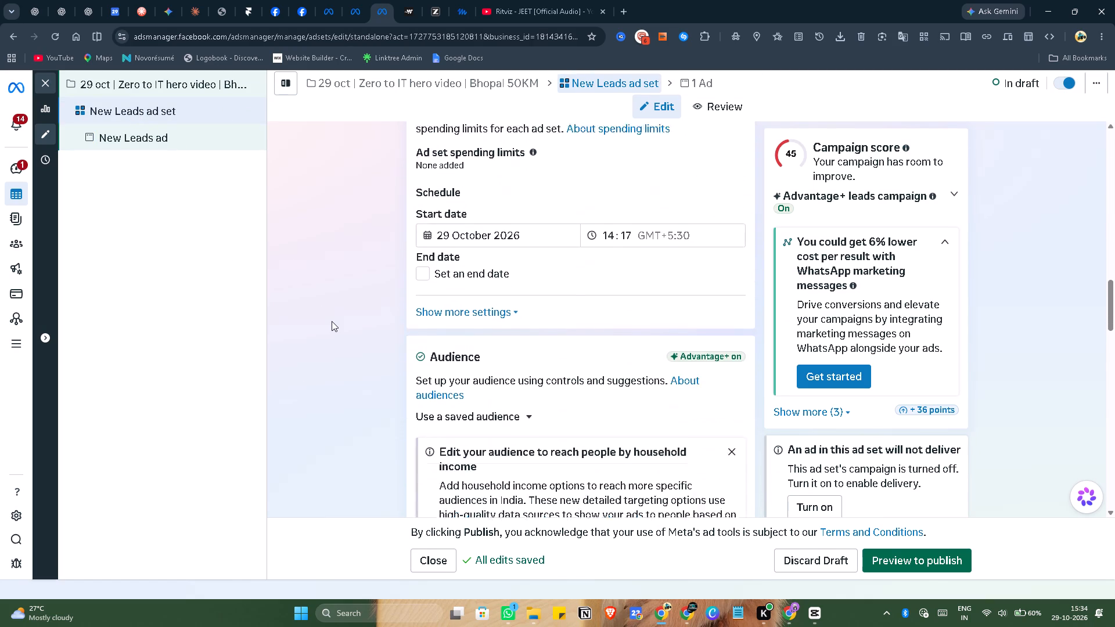
scroll(332, 321, "down", 5)
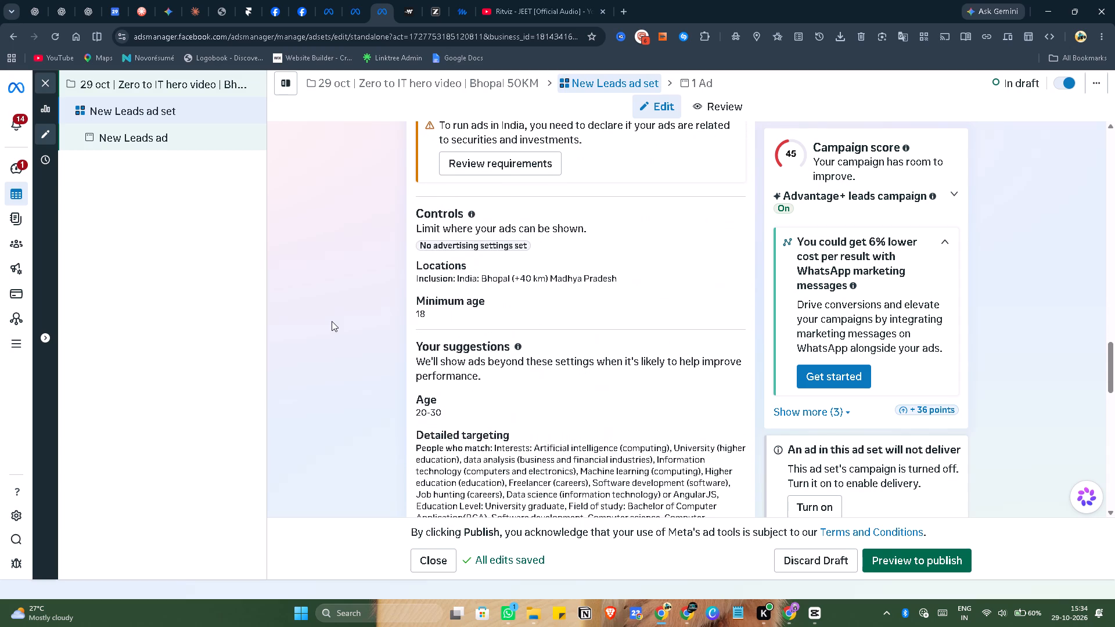
scroll(332, 321, "down", 4)
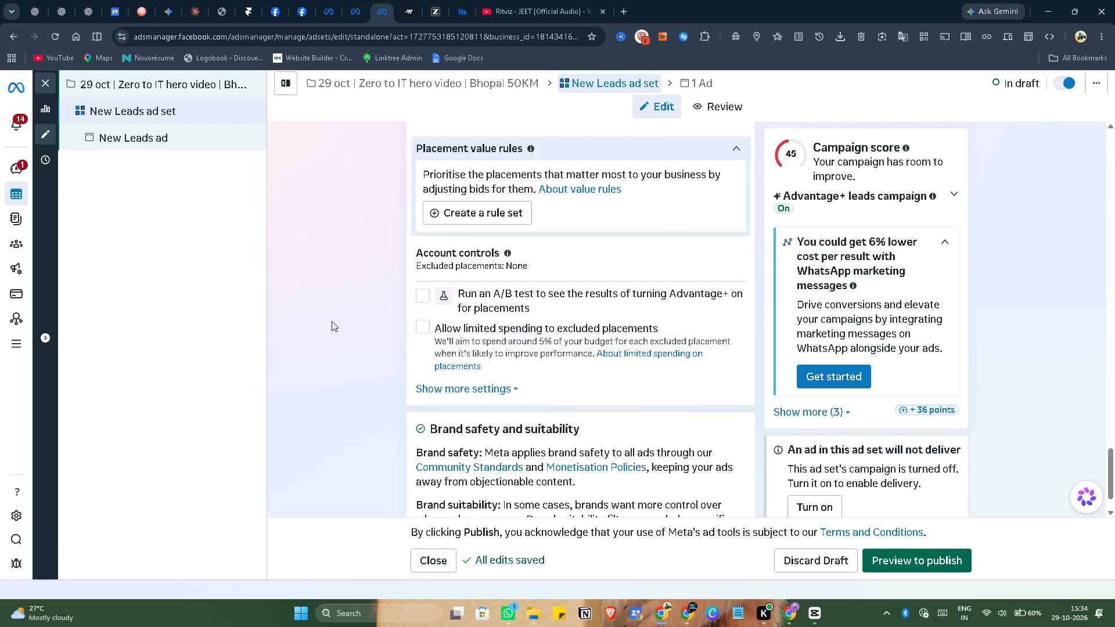
scroll(332, 321, "down", 3)
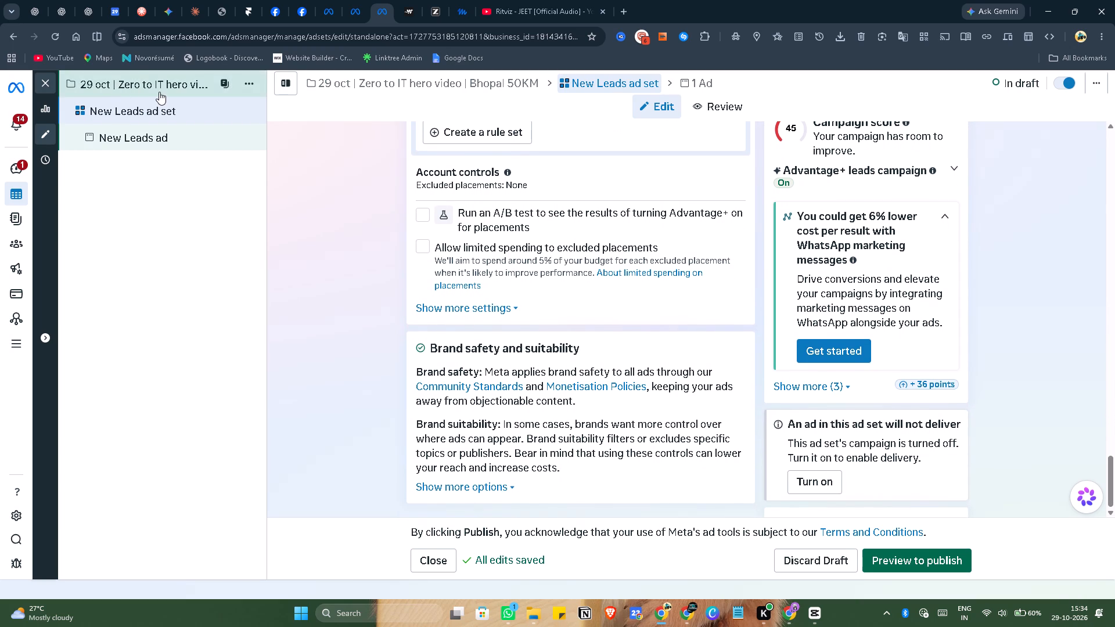
scroll(326, 260, "up", 5)
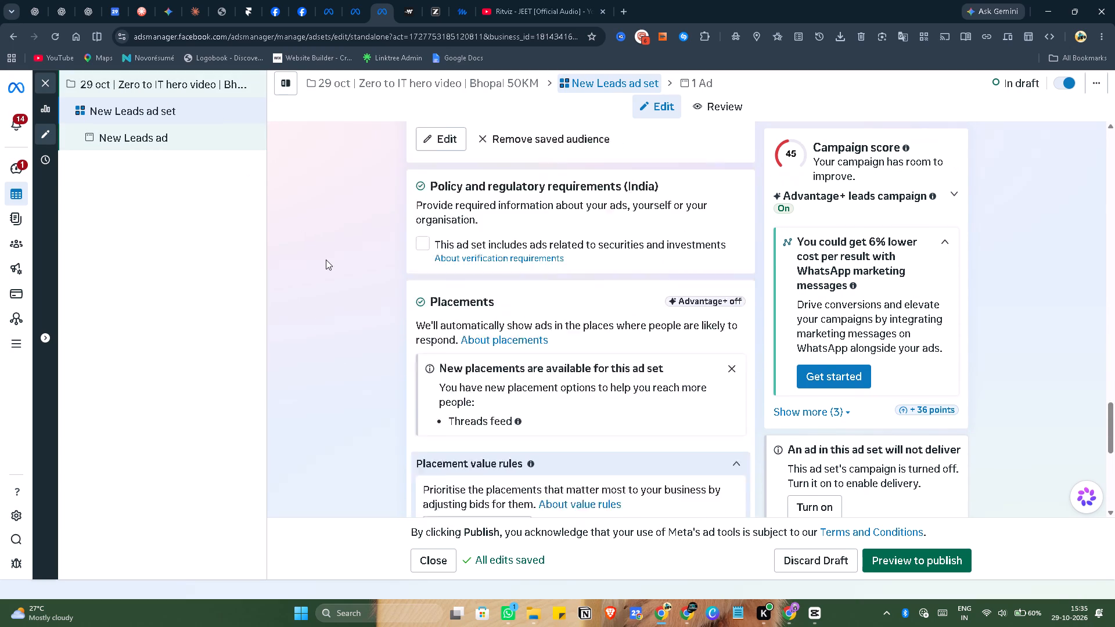
scroll(326, 260, "up", 9)
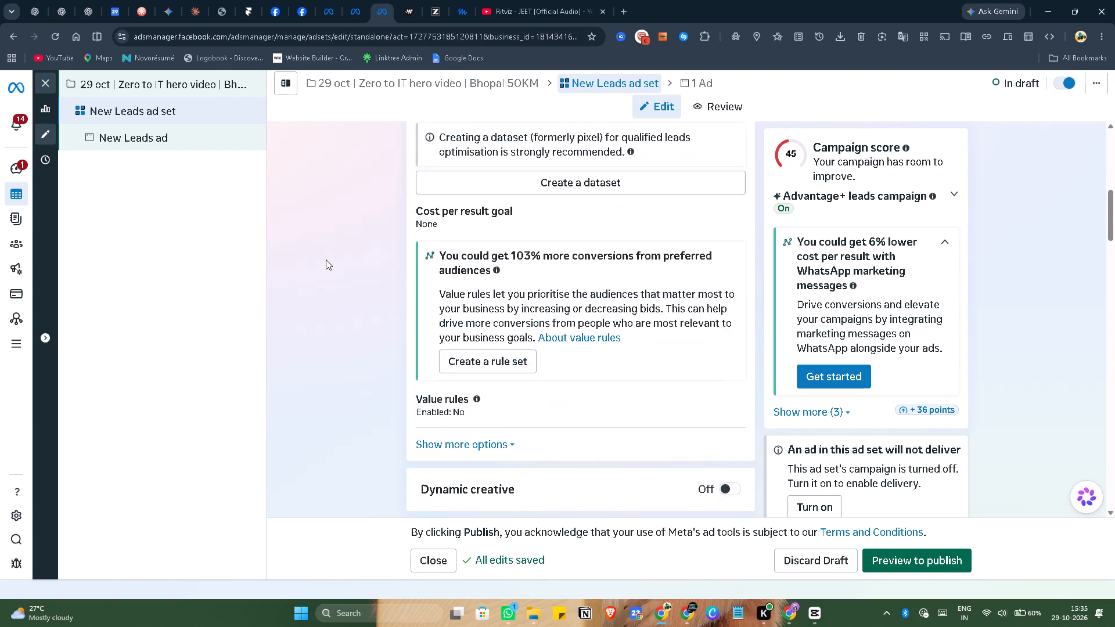
Rename the campaign as 29 oct | Zero to IT hero video | Bhopal 40KM.
left_click(165, 85)
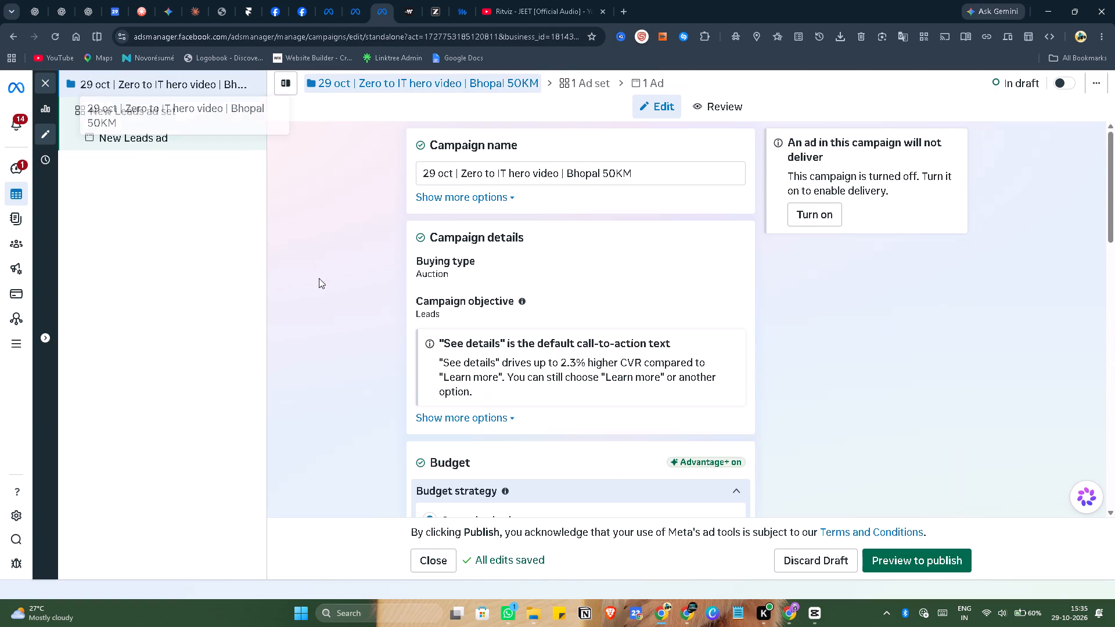
scroll(322, 284, "down", 1)
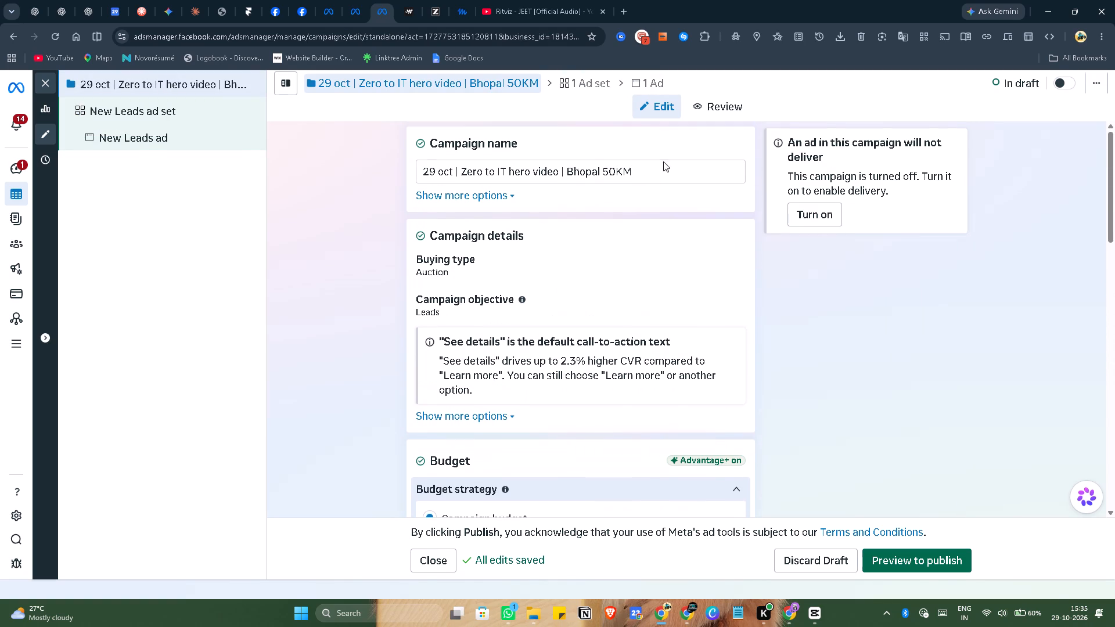
left_click(608, 173)
key("BackSpace")
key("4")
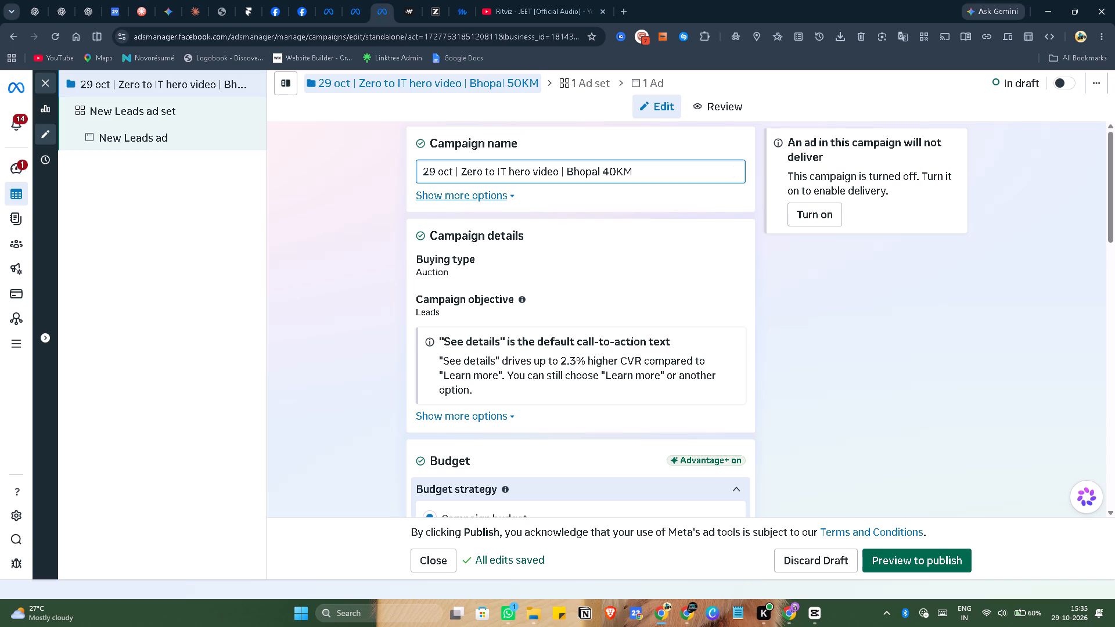
Review the Bhopal 40KM campaign's budget, A/B test and special category settings, and open its pre-publish preview.
scroll(317, 264, "down", 5)
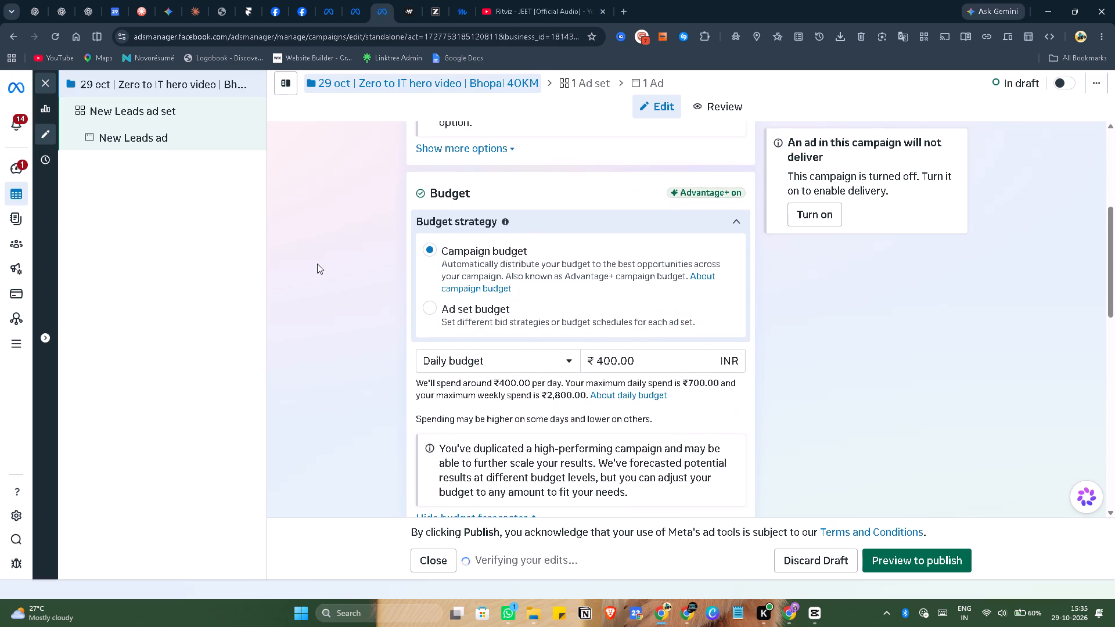
scroll(317, 264, "down", 7)
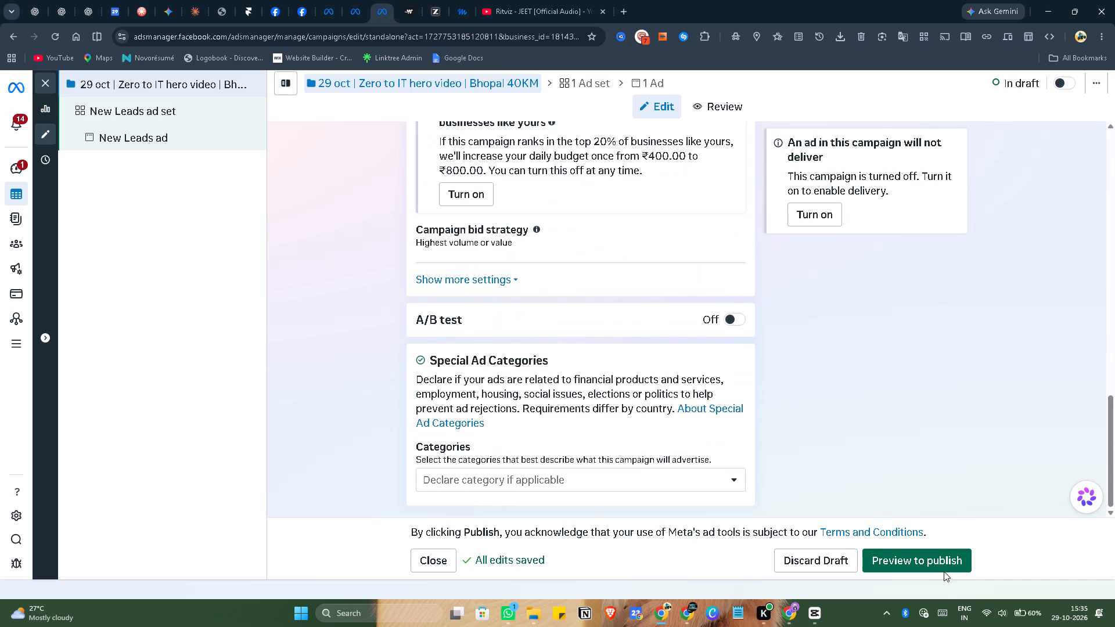
left_click(903, 550)
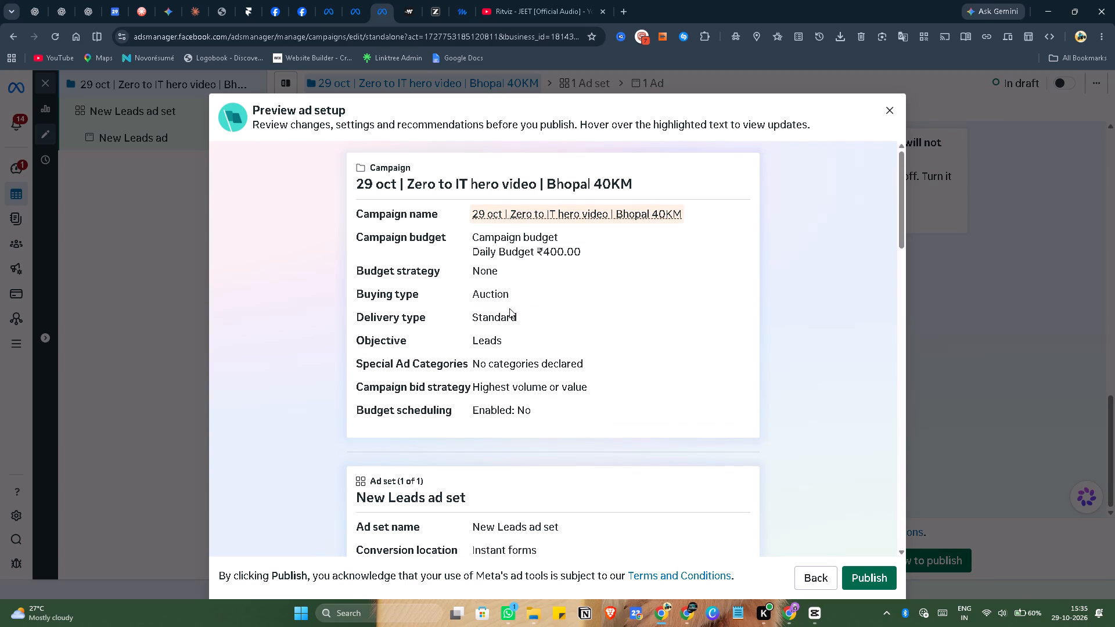
Check the campaign, ad set and ad summaries and the recommendations, and publish the campaign without applying any recommendation.
scroll(509, 308, "down", 6)
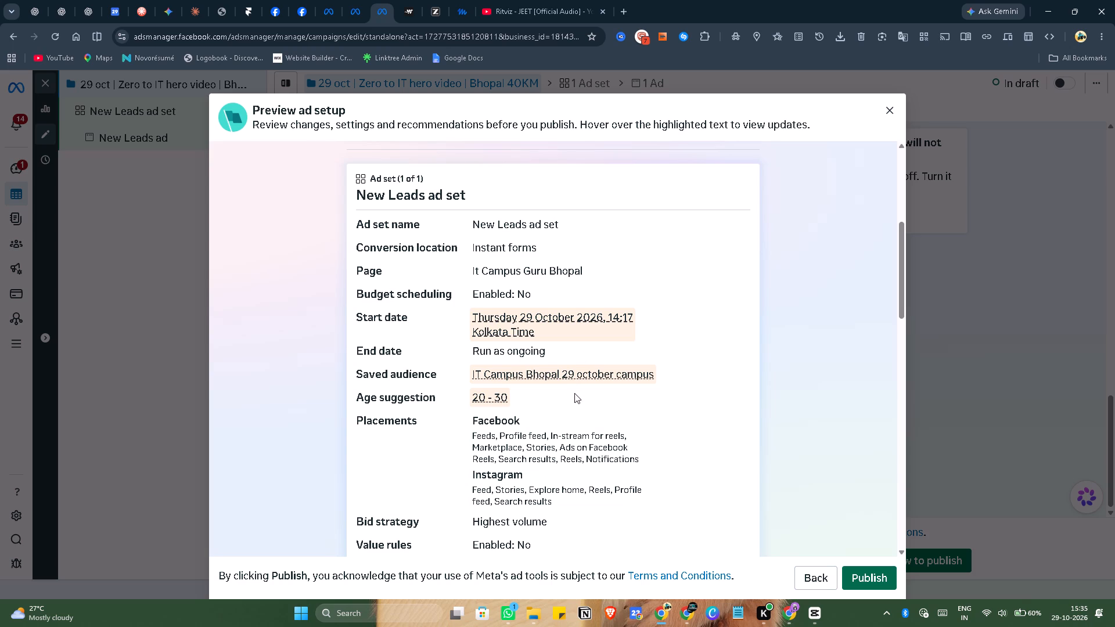
scroll(573, 400, "down", 3)
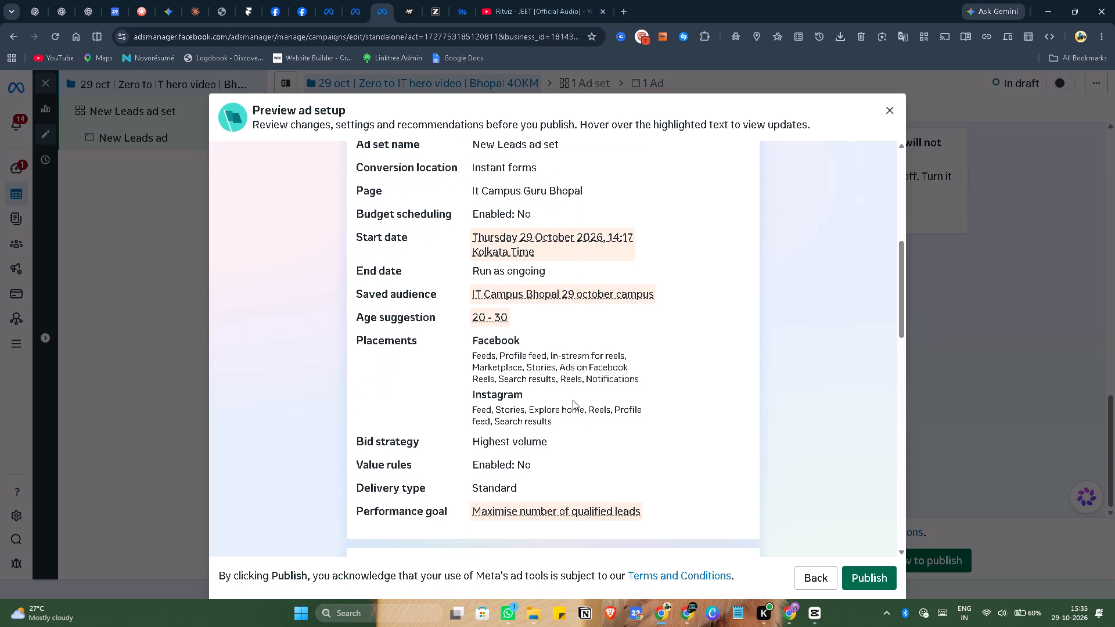
scroll(573, 400, "down", 5)
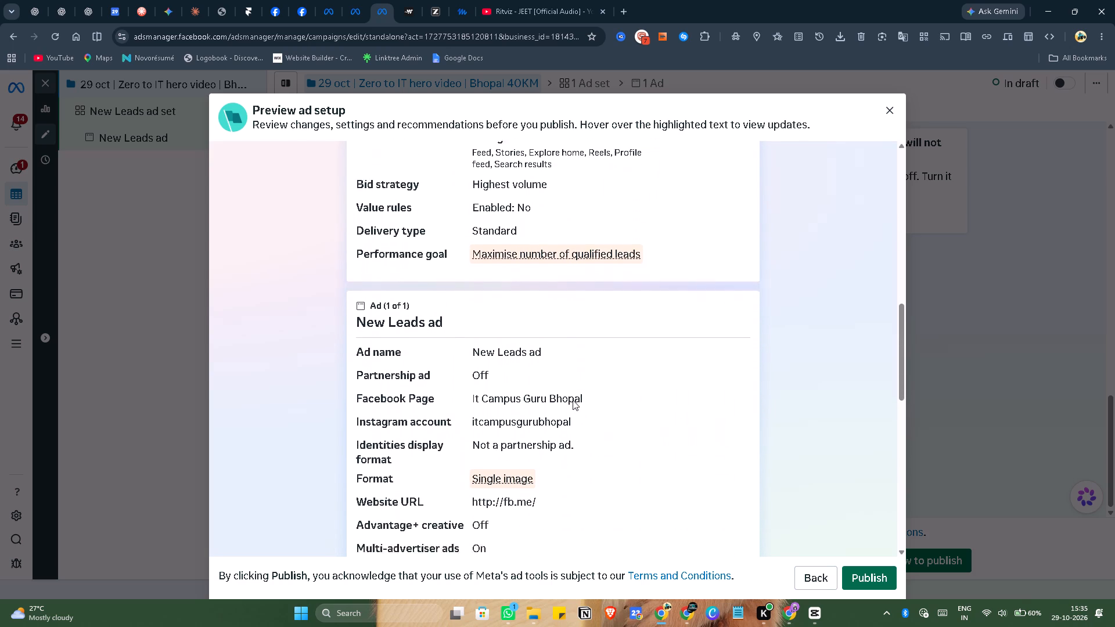
scroll(573, 400, "down", 1)
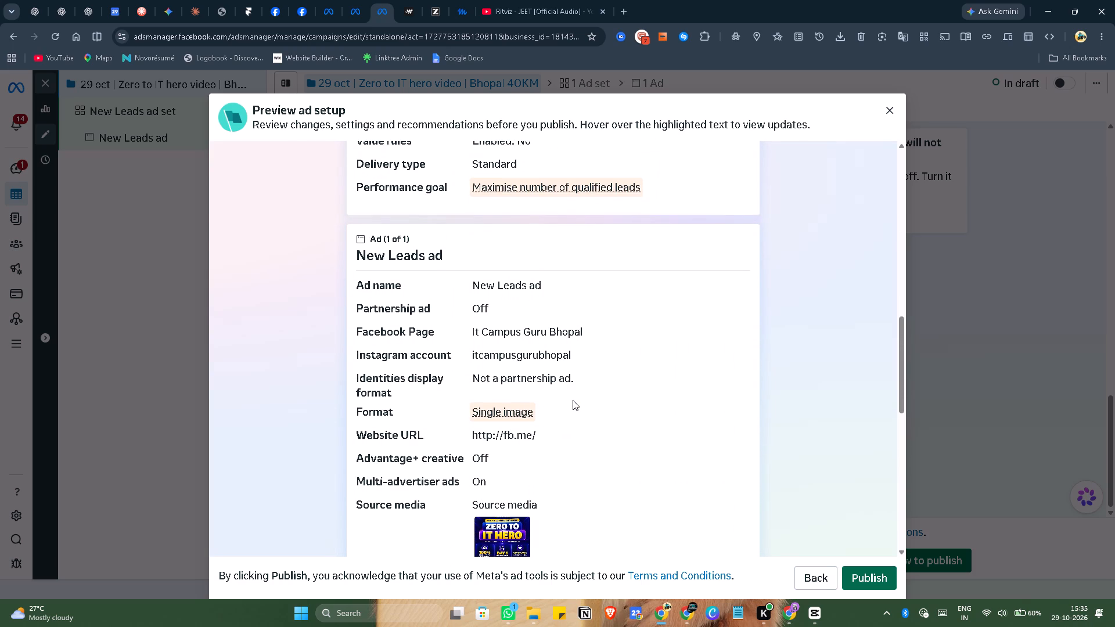
scroll(573, 400, "down", 2)
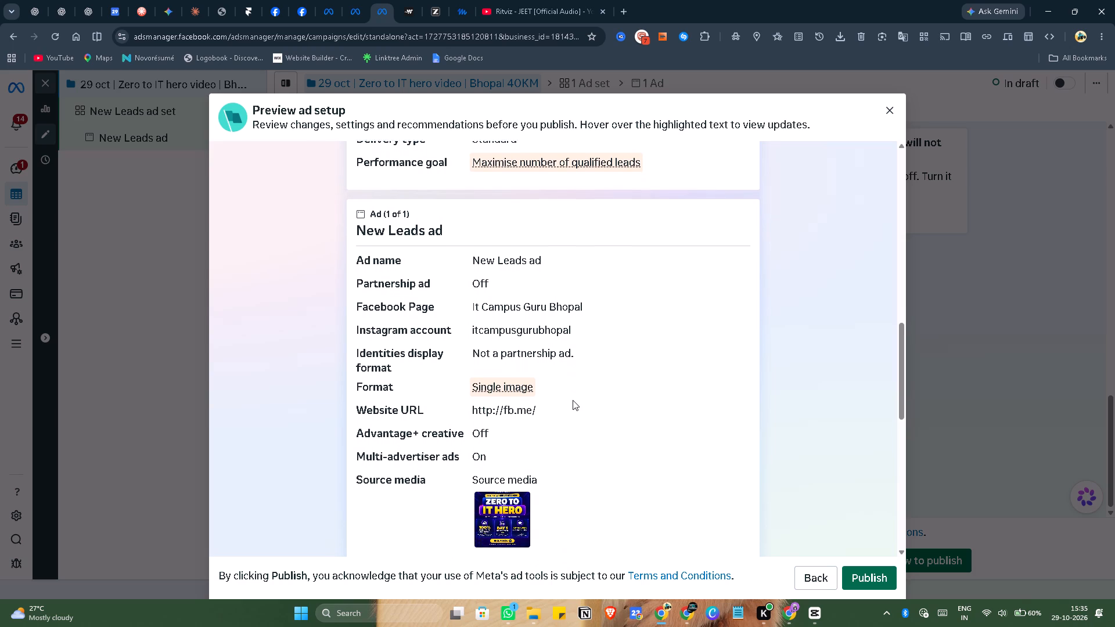
scroll(573, 400, "down", 7)
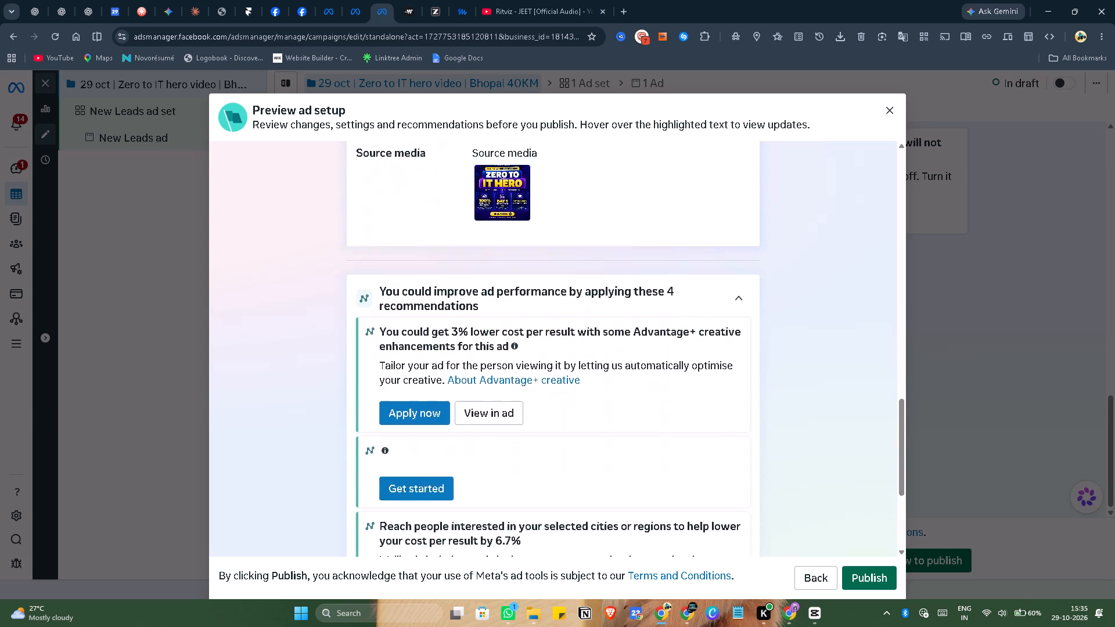
left_click(861, 568)
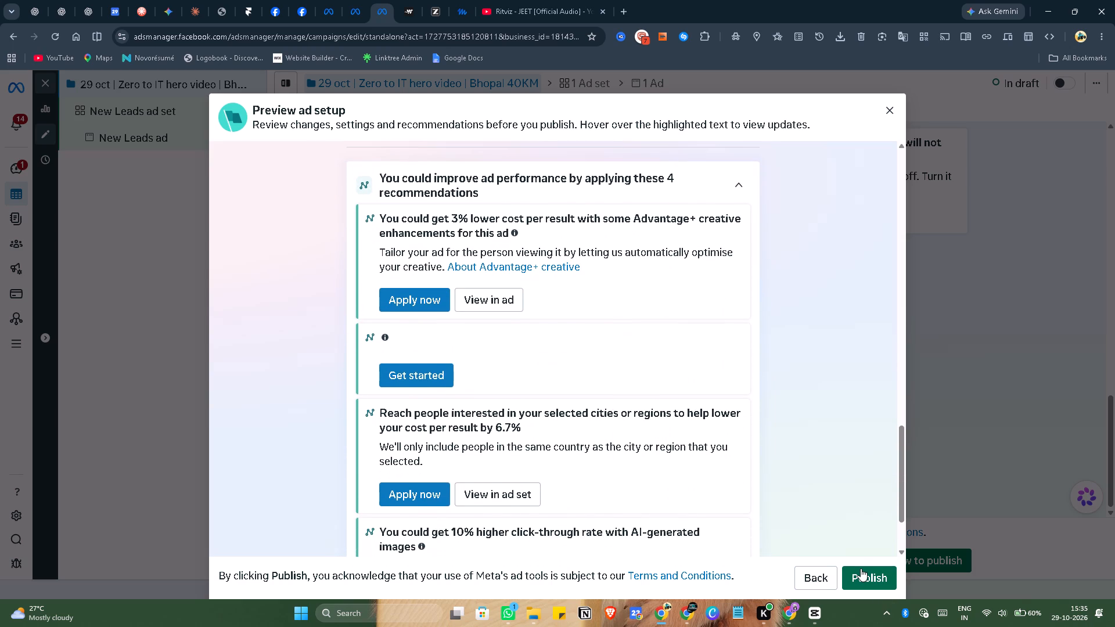
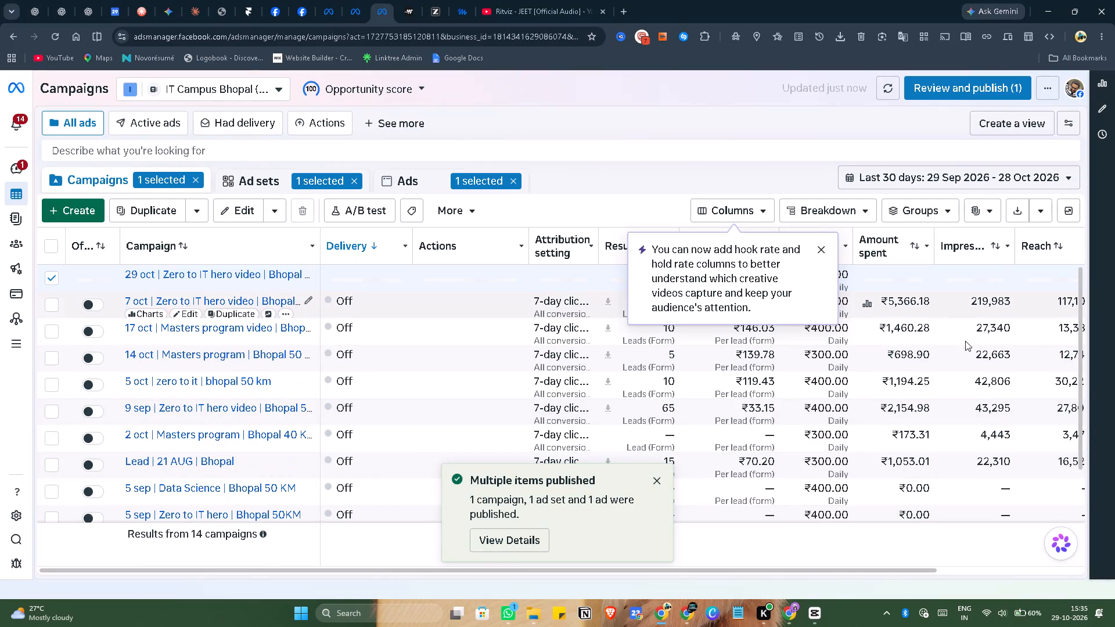
Dismiss the publish notification and clear the selected ad, ad set and campaign so the full campaign list shows unfiltered.
left_click(656, 483)
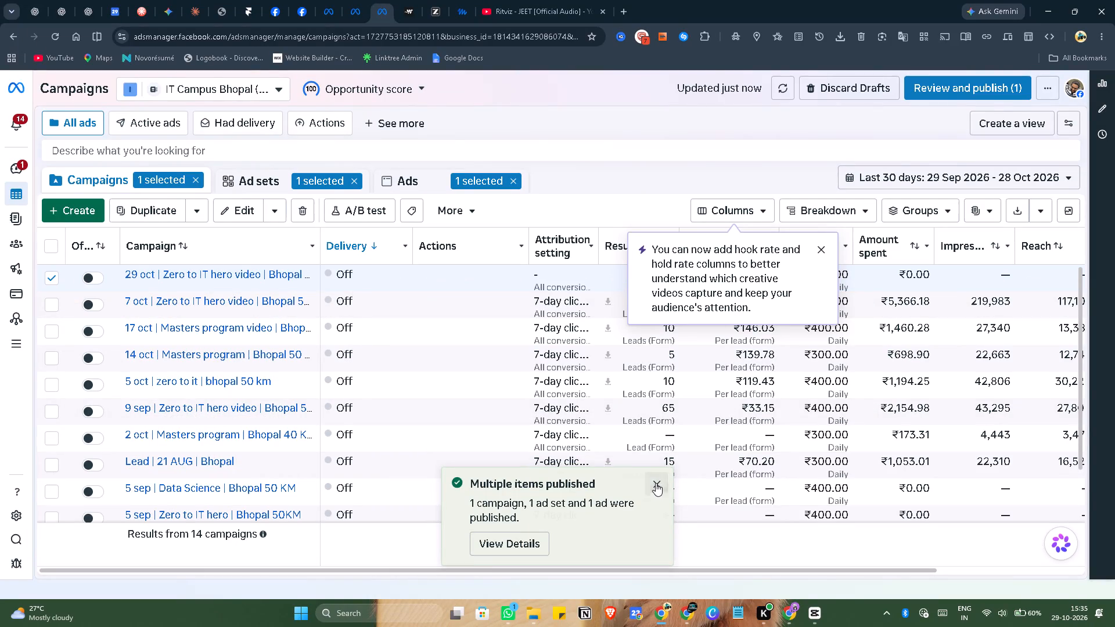
left_click(512, 178)
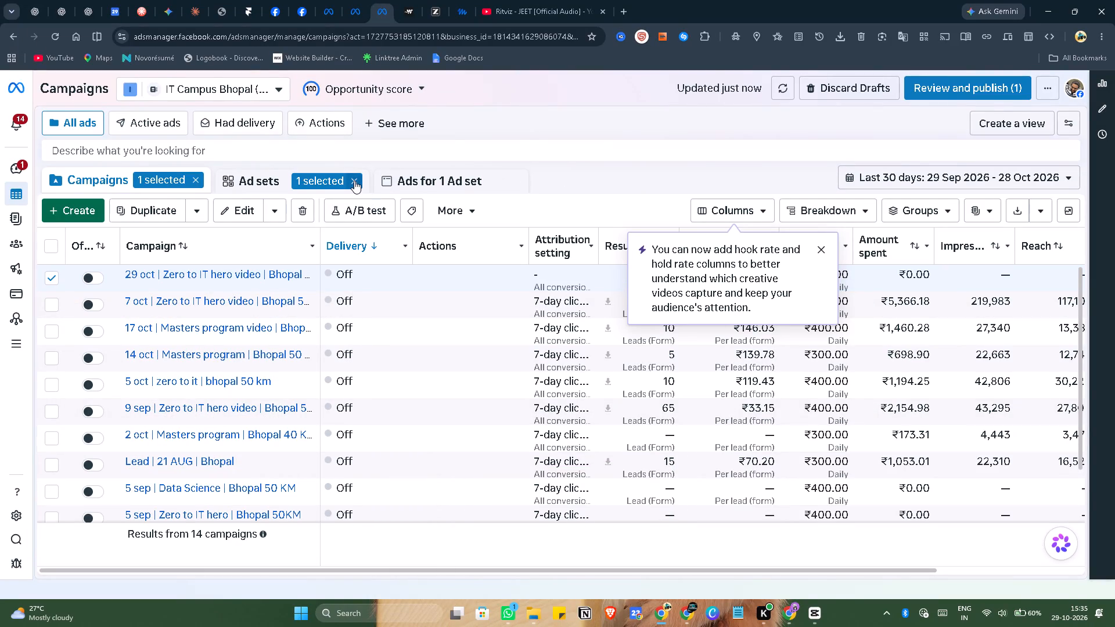
left_click(354, 181)
left_click(196, 182)
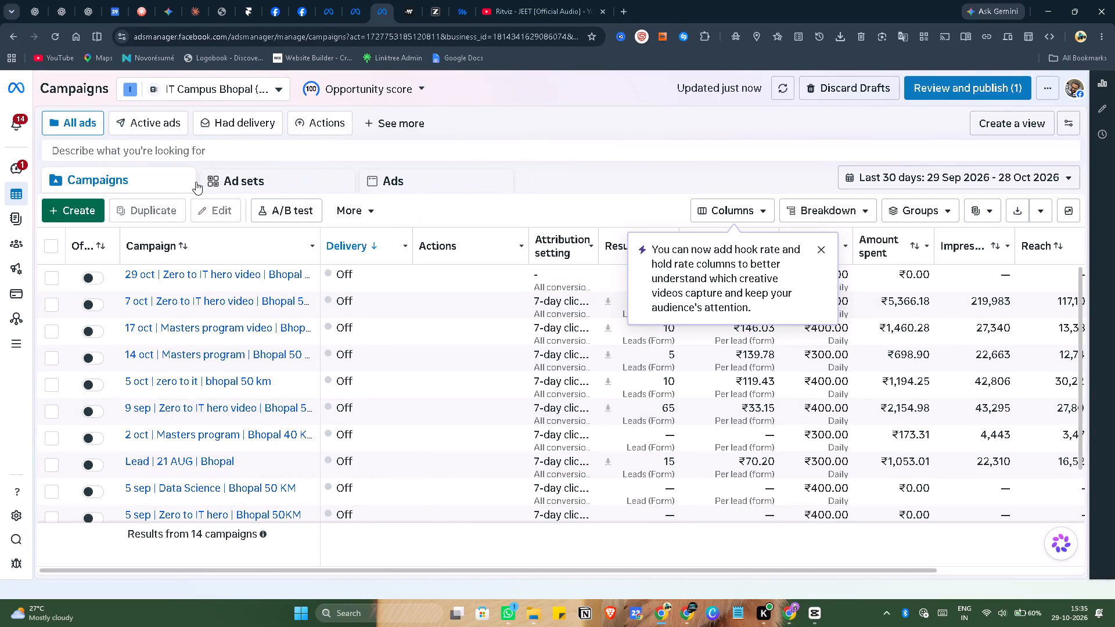
Switch to the Wall of Portfolios site, open the "Building Scalable Product Experiences" senior product designer portfolio and examine its opening sections.
left_click(416, 9)
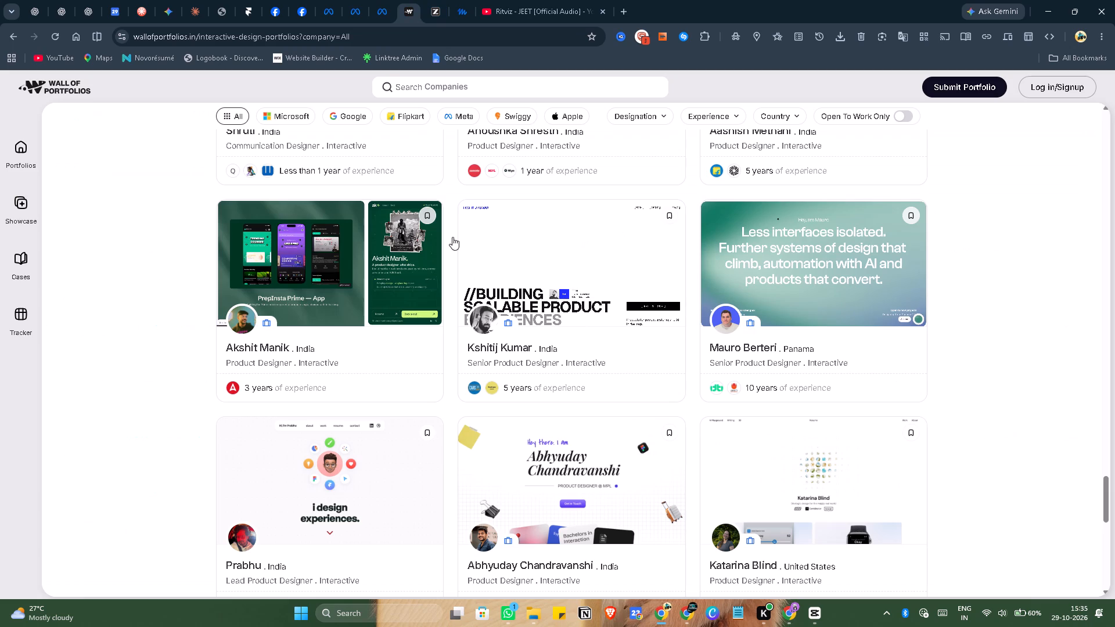
left_click(607, 279)
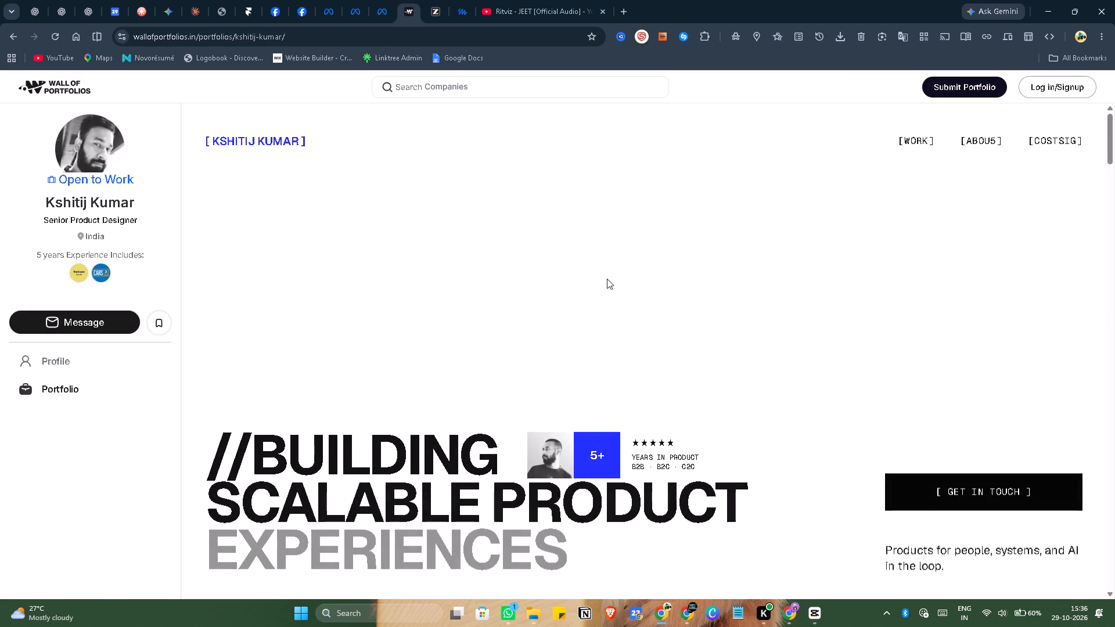
scroll(607, 279, "down", 5)
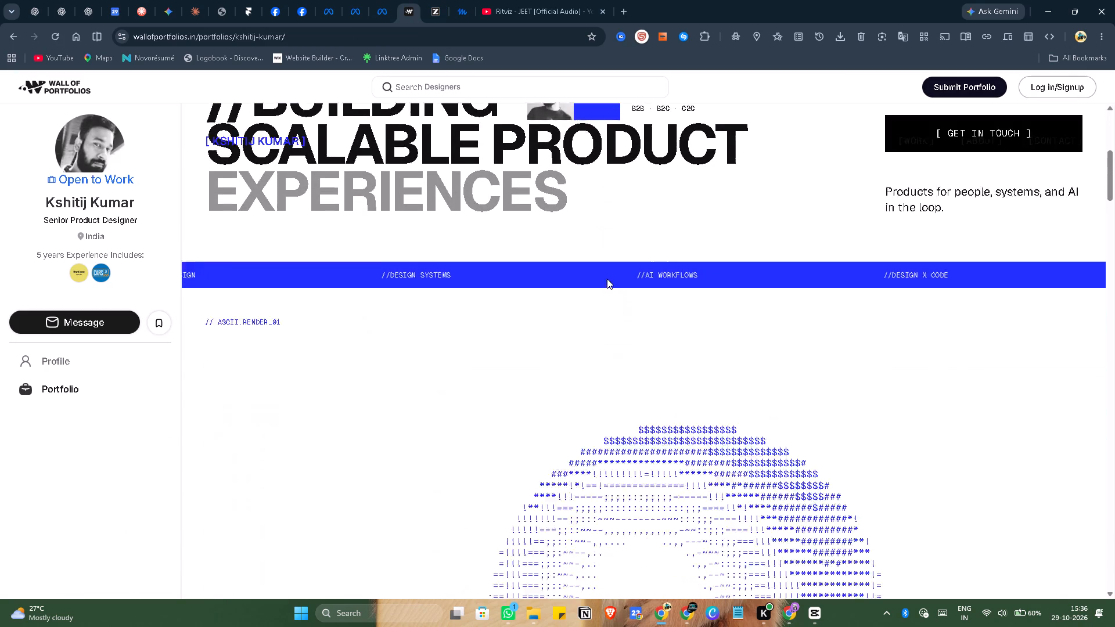
scroll(607, 279, "down", 2)
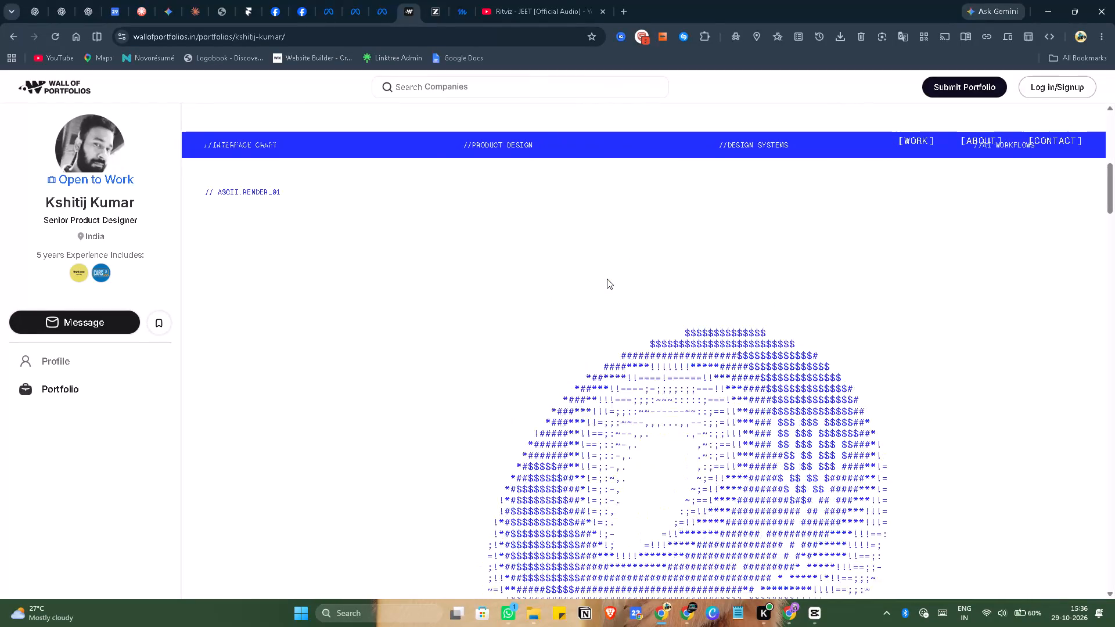
scroll(607, 279, "down", 2)
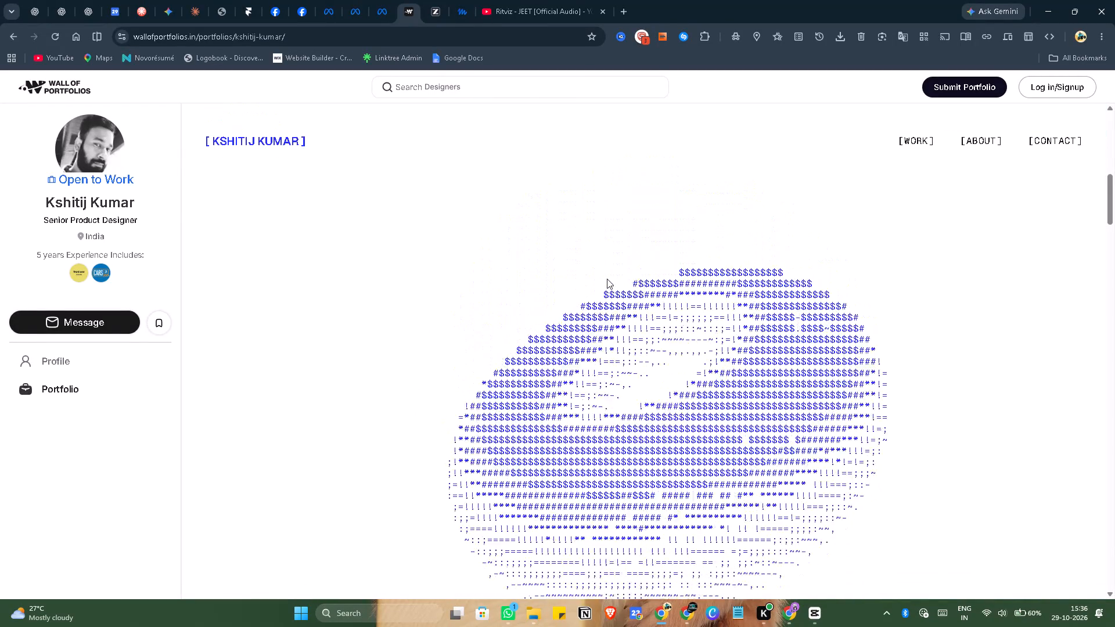
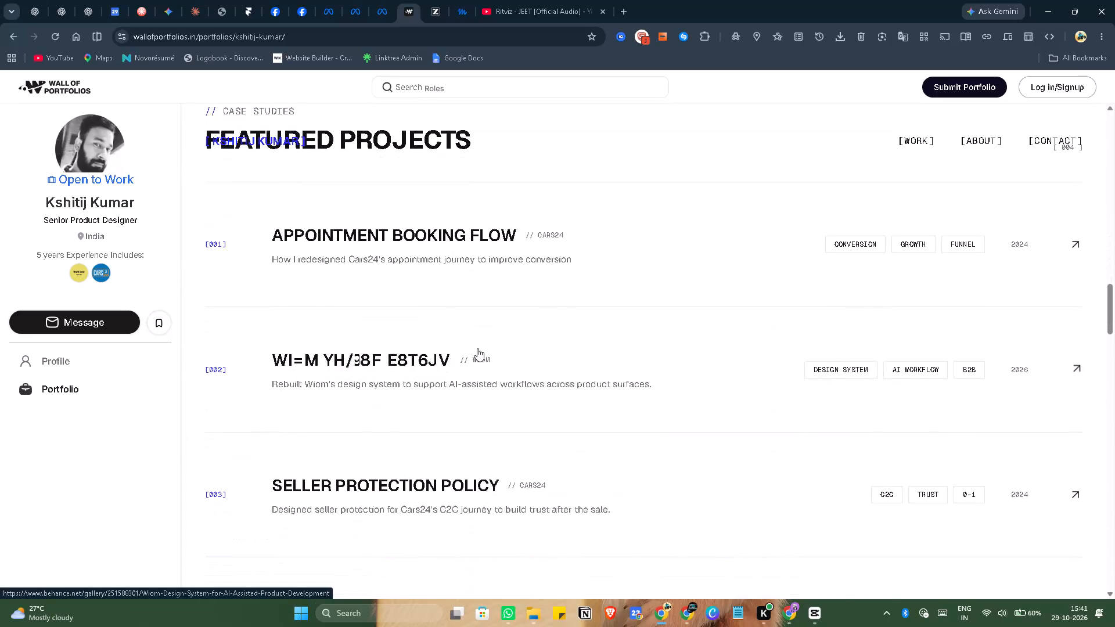
Examine the featured projects, capabilities and initiatives sections of the senior product designer's portfolio.
scroll(477, 348, "down", 4)
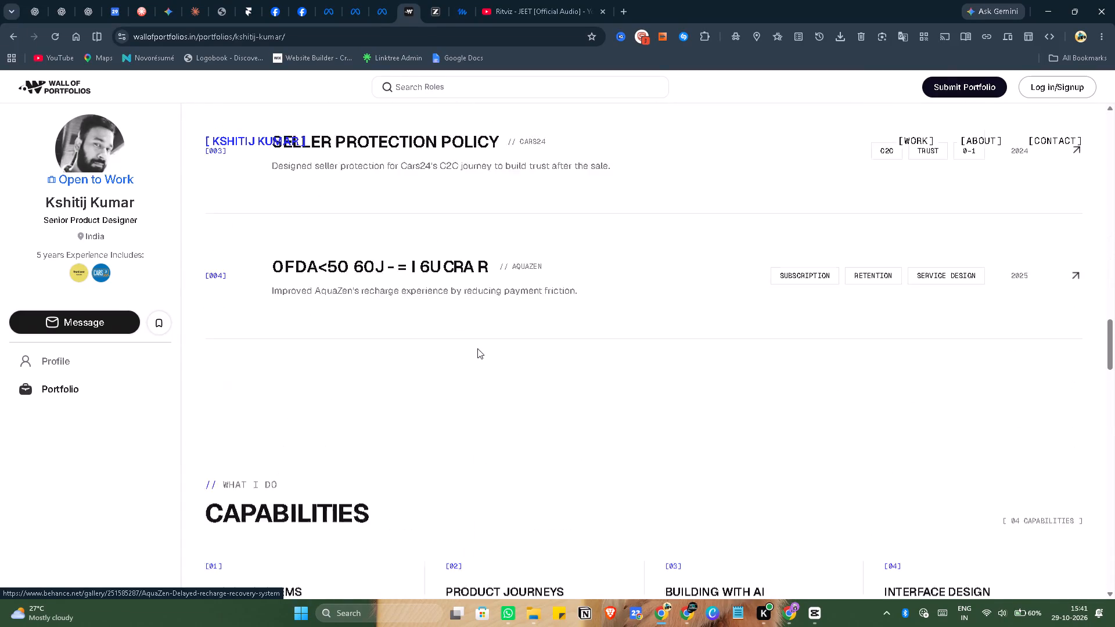
scroll(477, 348, "down", 7)
scroll(477, 348, "up", 2)
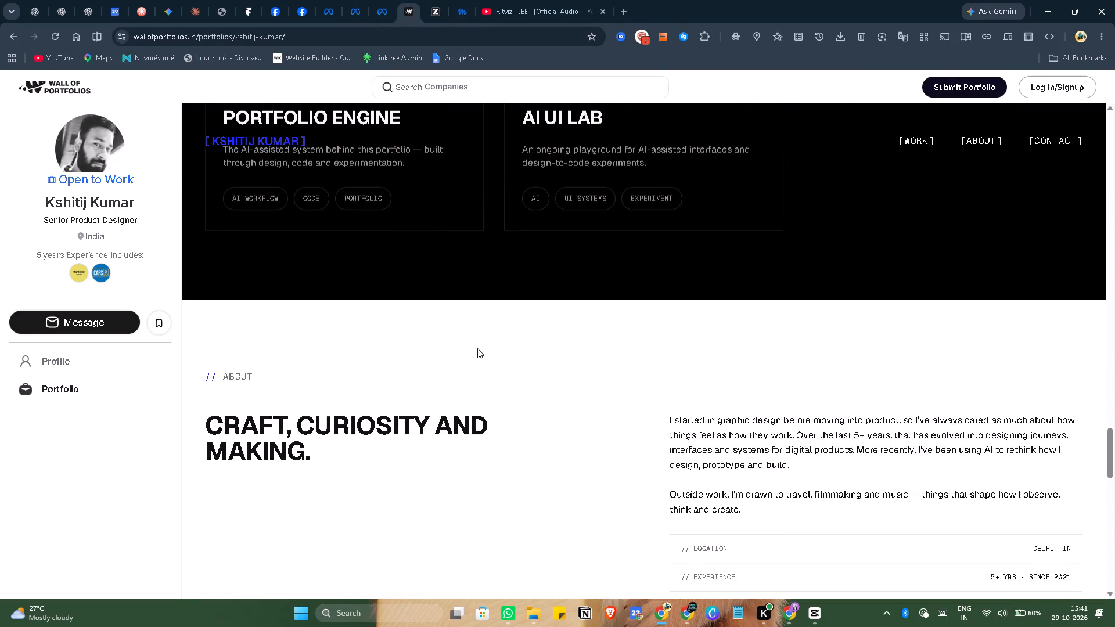
scroll(477, 348, "up", 2)
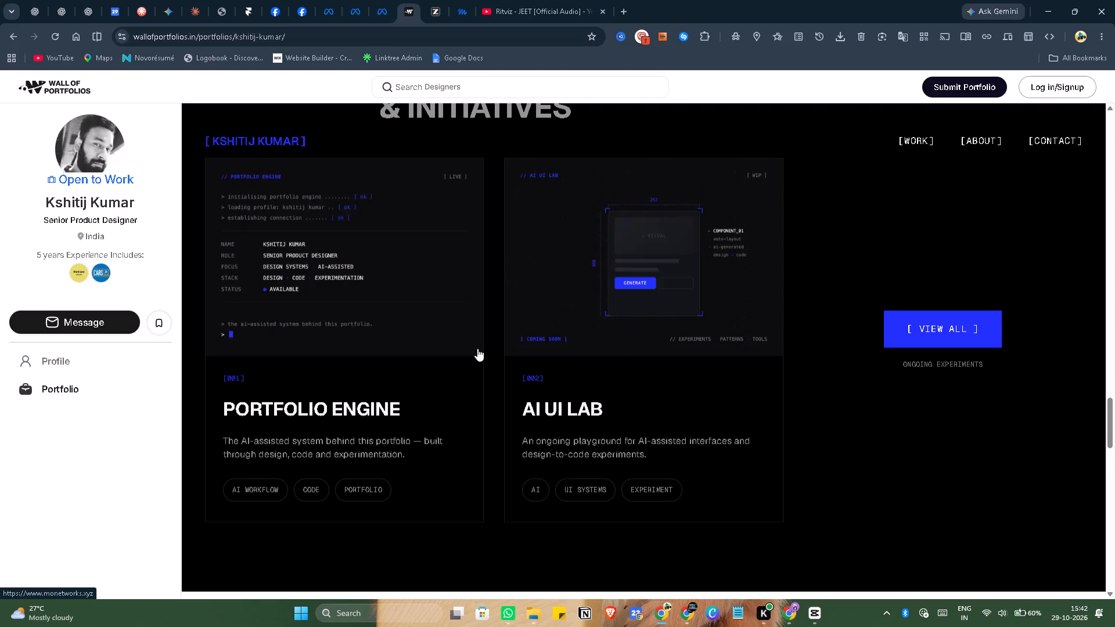
scroll(477, 348, "down", 4)
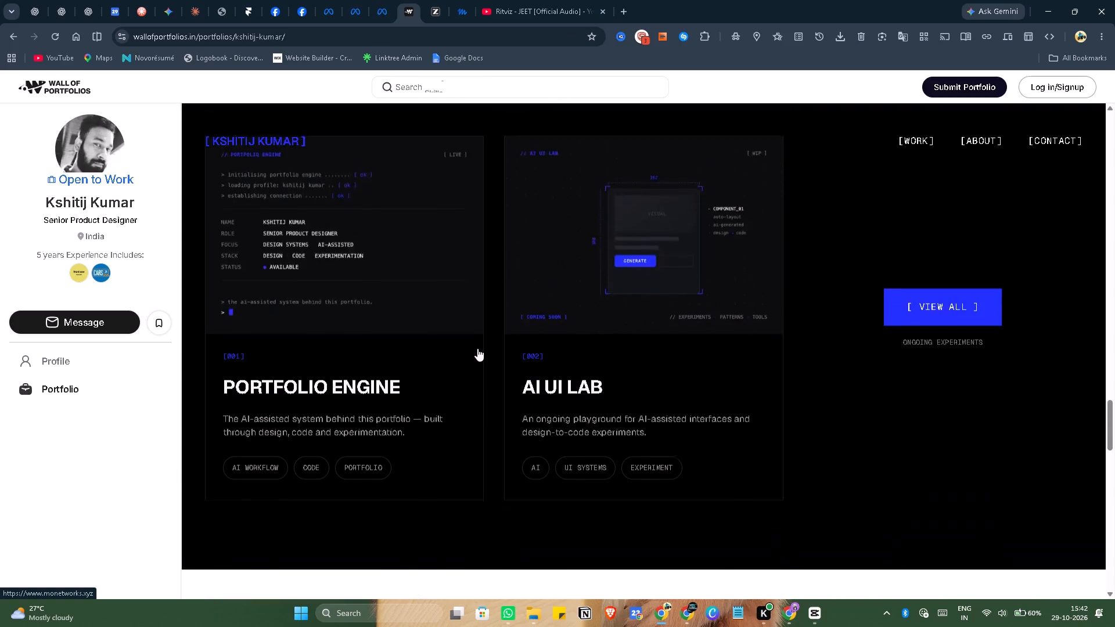
Examine the portfolio's closing sections, including the "Let's Work Together" contact section and the footer, and return to its opening headline.
scroll(477, 348, "down", 5)
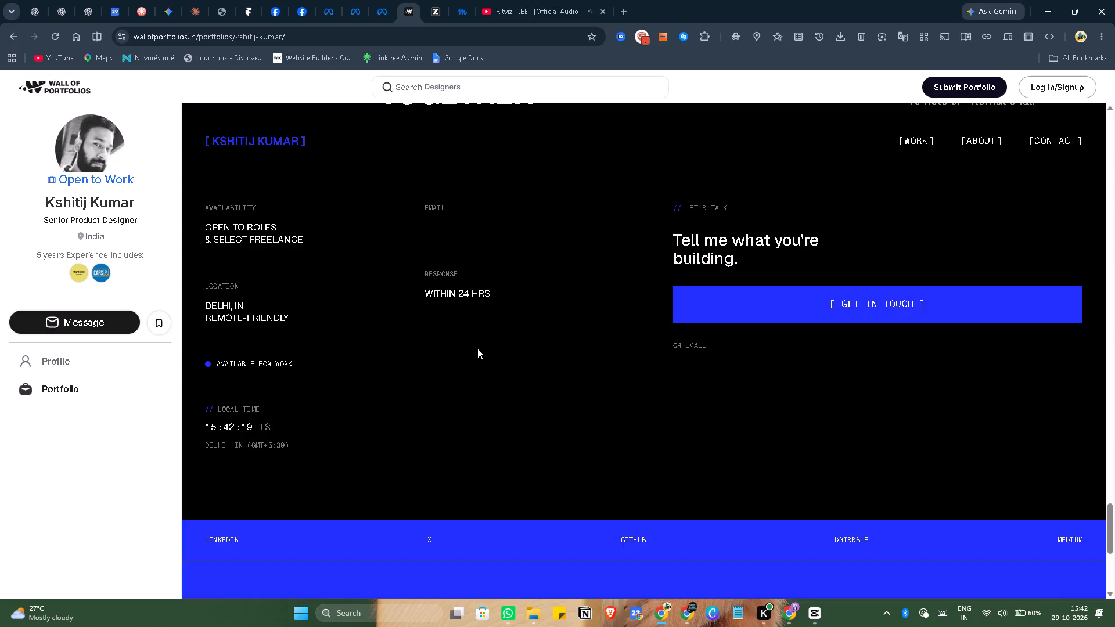
scroll(477, 348, "down", 5)
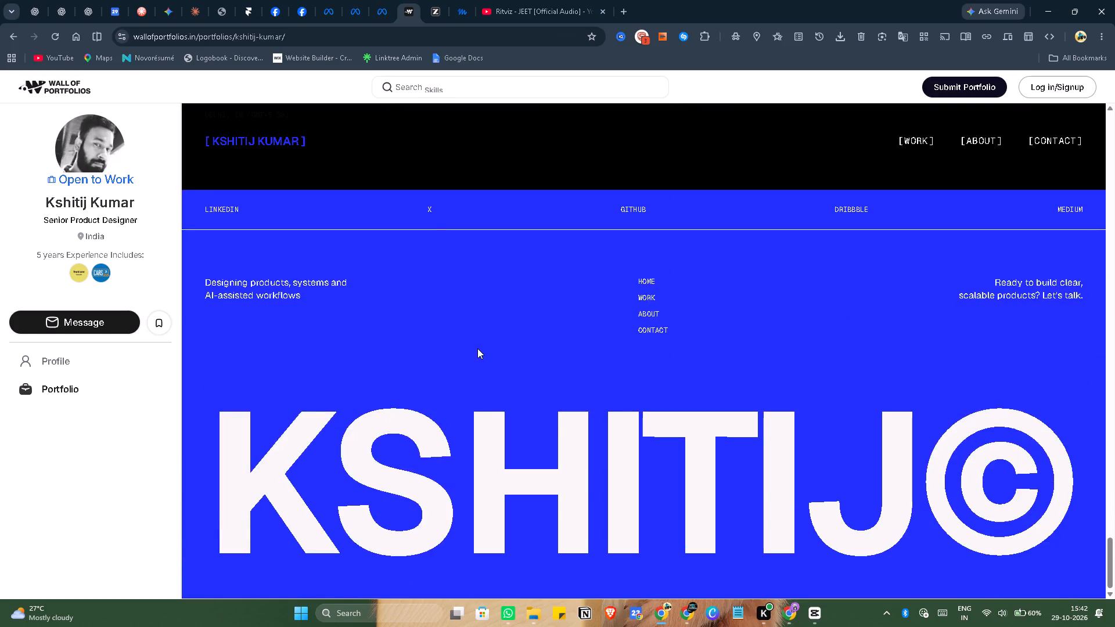
scroll(477, 348, "up", 4)
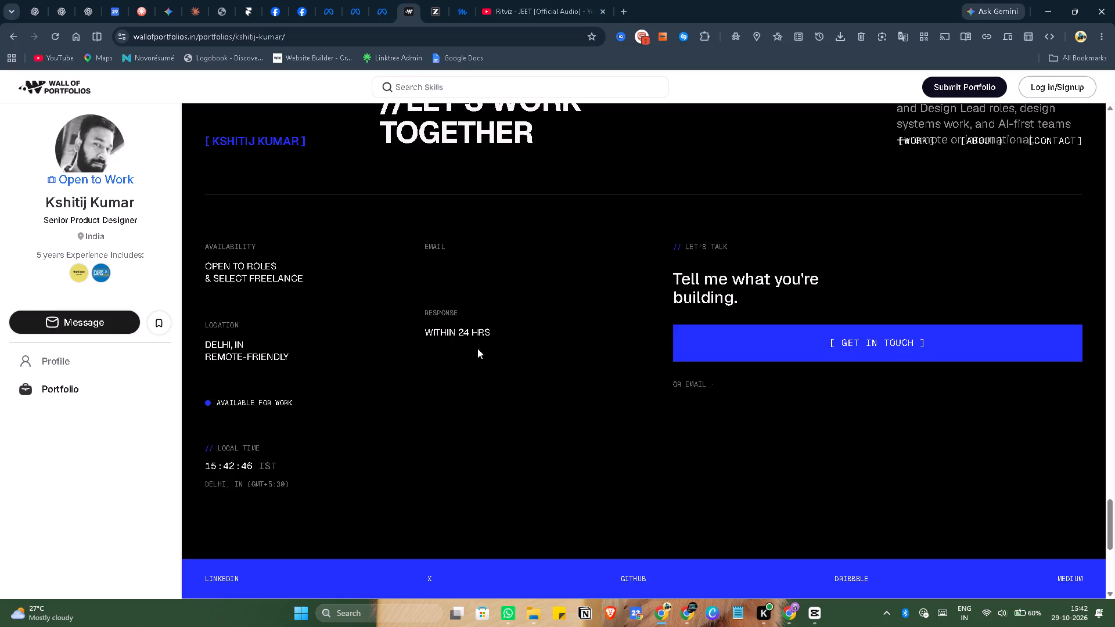
scroll(477, 348, "down", 2)
scroll(477, 348, "up", 11)
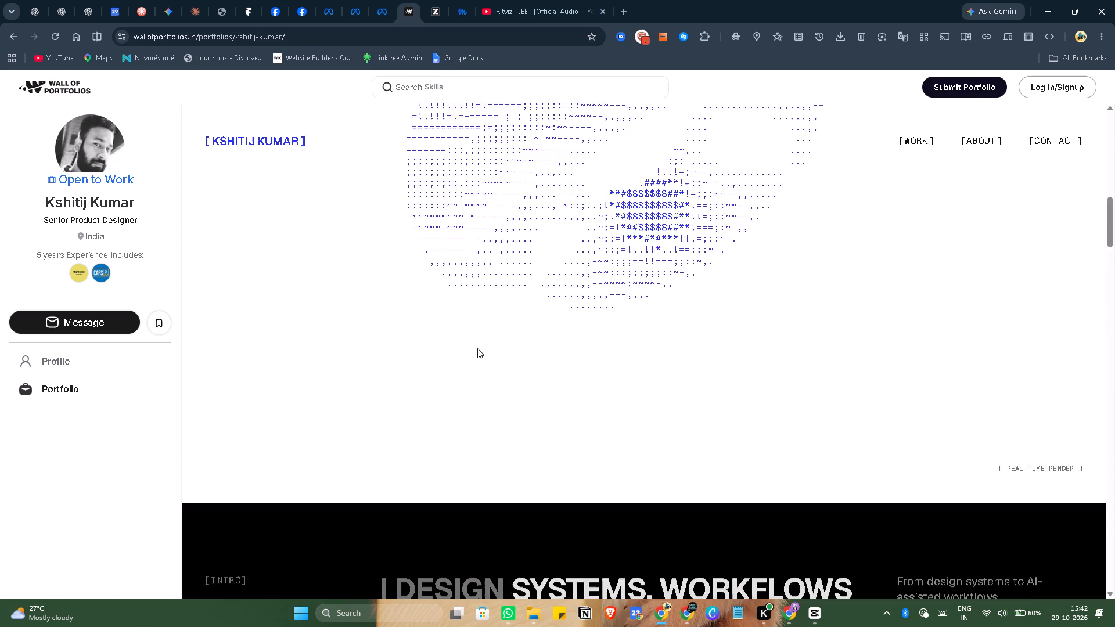
scroll(477, 348, "up", 3)
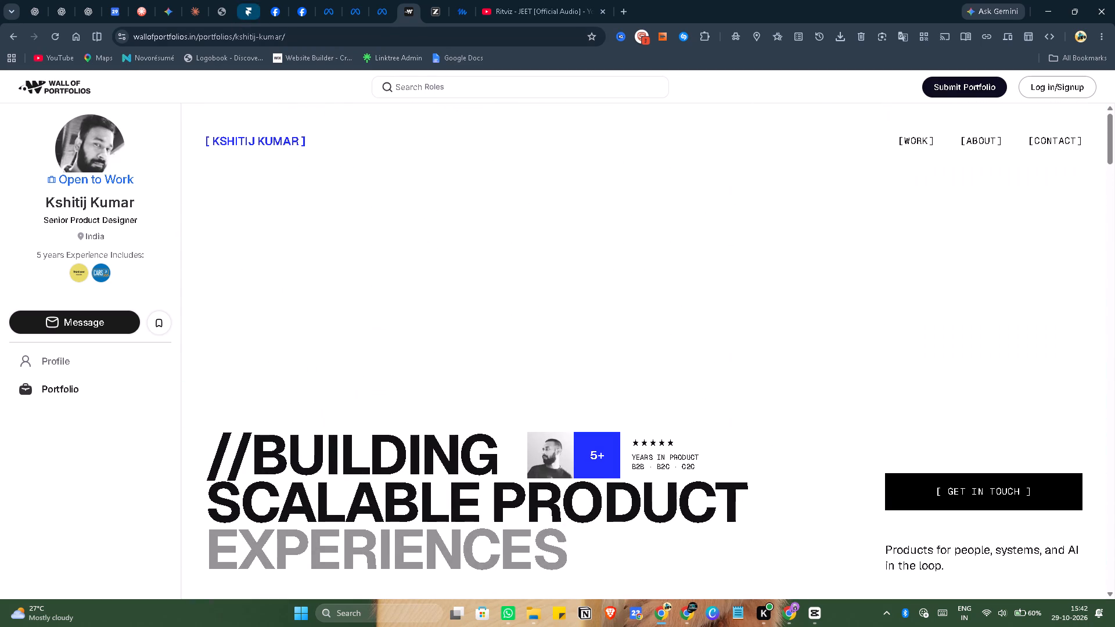
Go back to the Interactive Design Portfolios list and open the Staff Product Designer portfolio introduced with "Hey, I'm Simon".
left_click(19, 35)
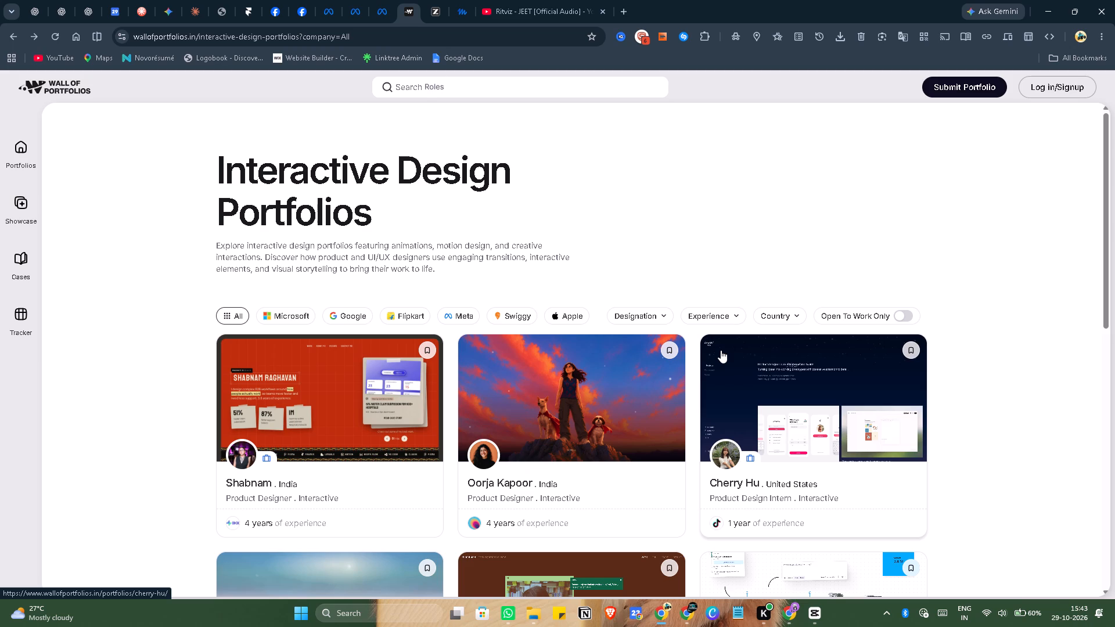
scroll(721, 350, "down", 3)
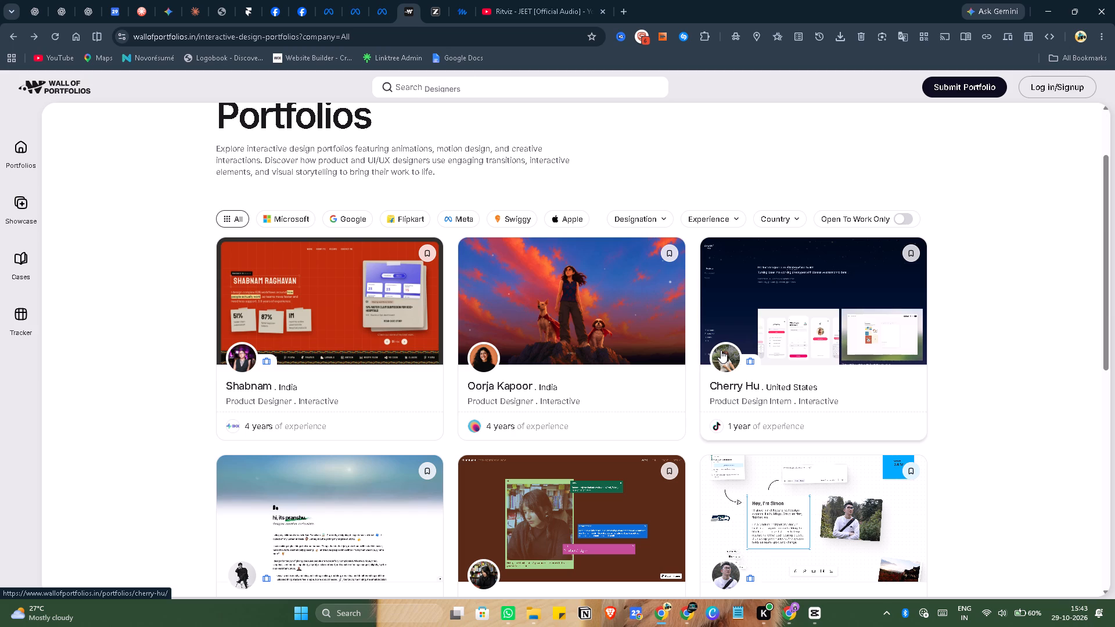
scroll(721, 350, "down", 1)
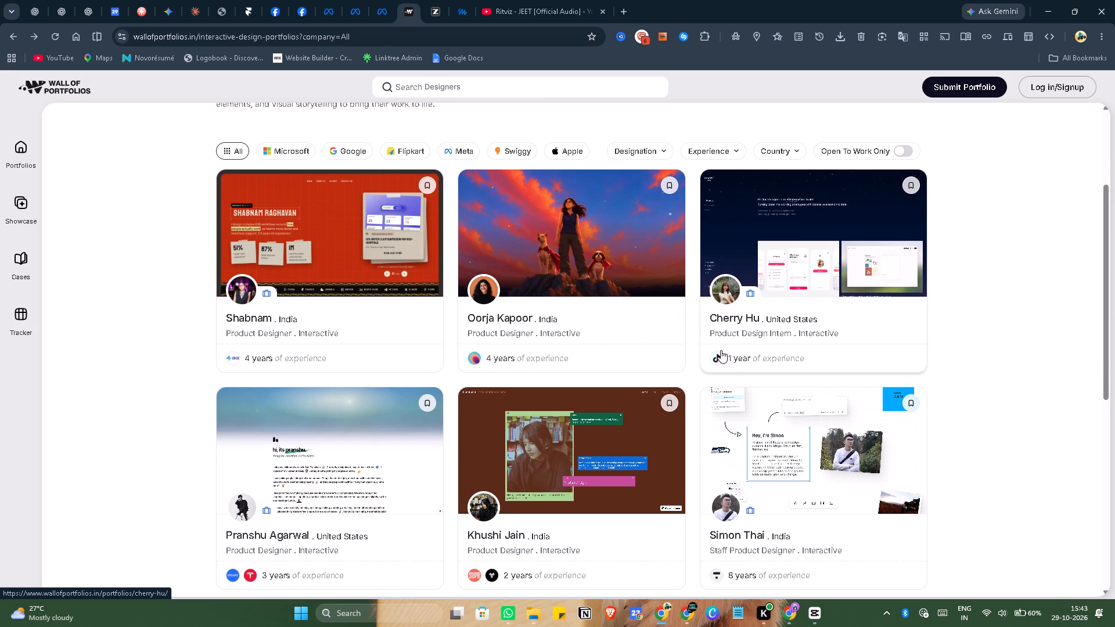
left_click(794, 421)
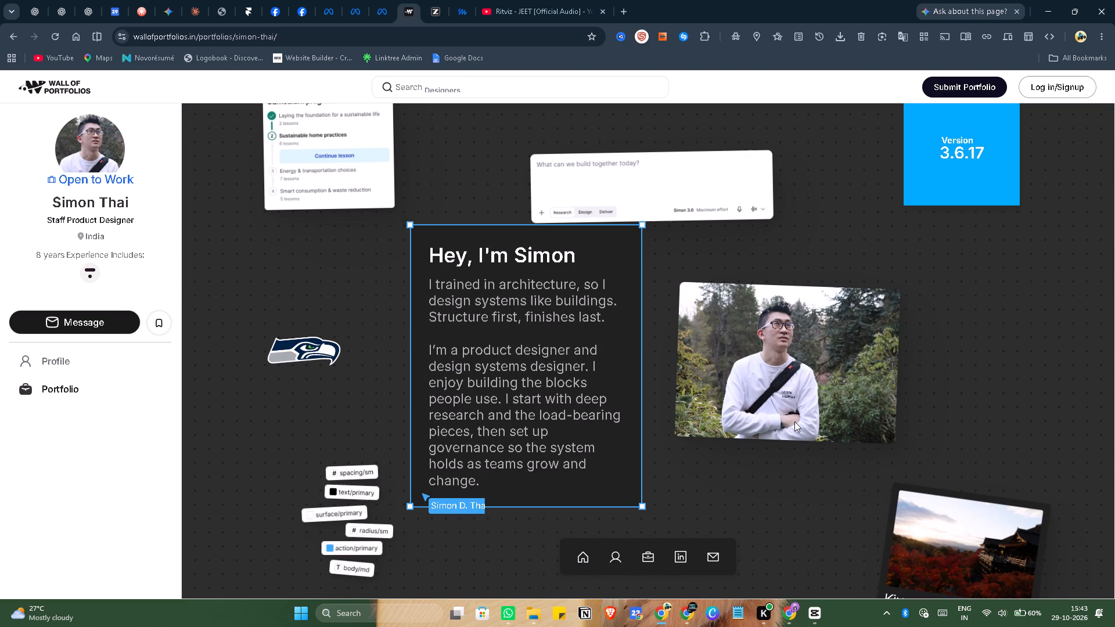
Switch back to Meta Ads Manager, turn on the "29 oct | Zero to IT hero video | Bhopal" campaign and clear its row selection.
left_click(380, 9)
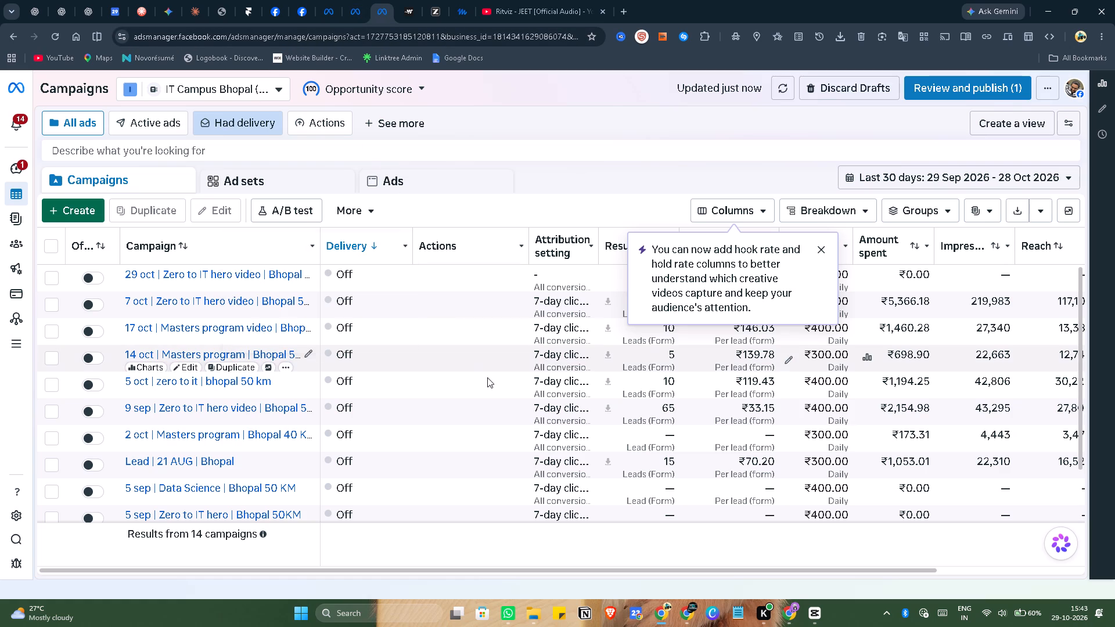
left_click(698, 164)
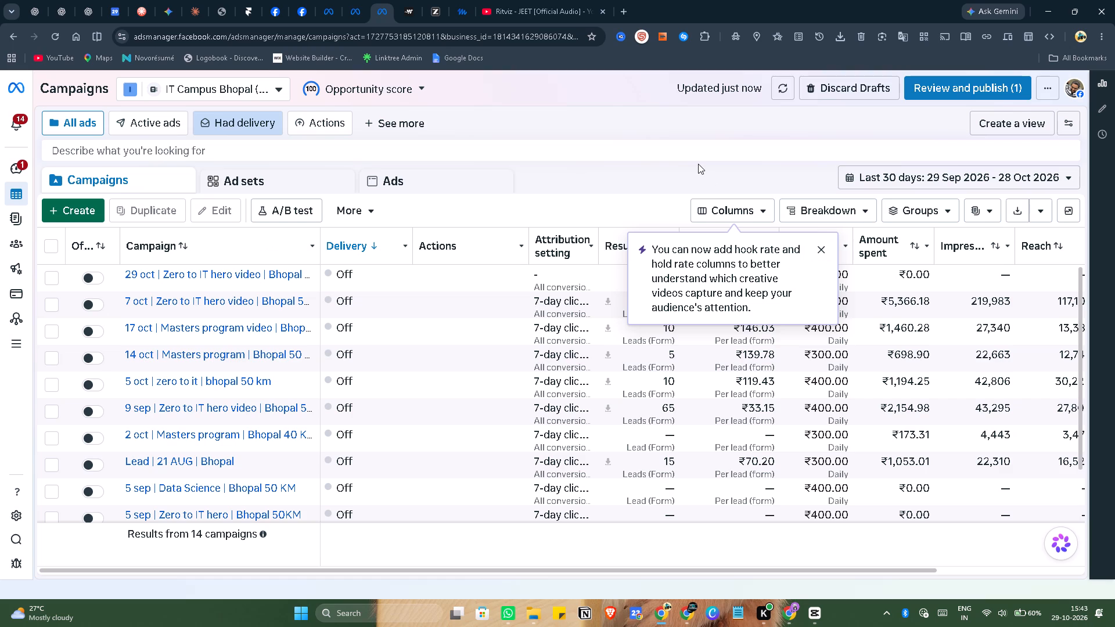
left_click(820, 247)
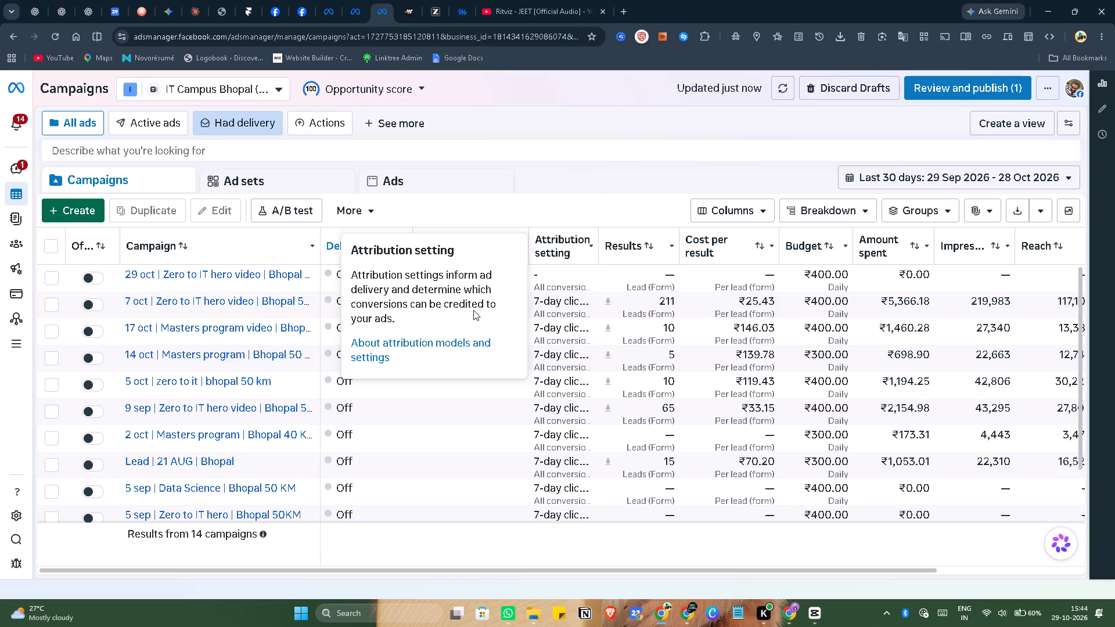
left_click(95, 275)
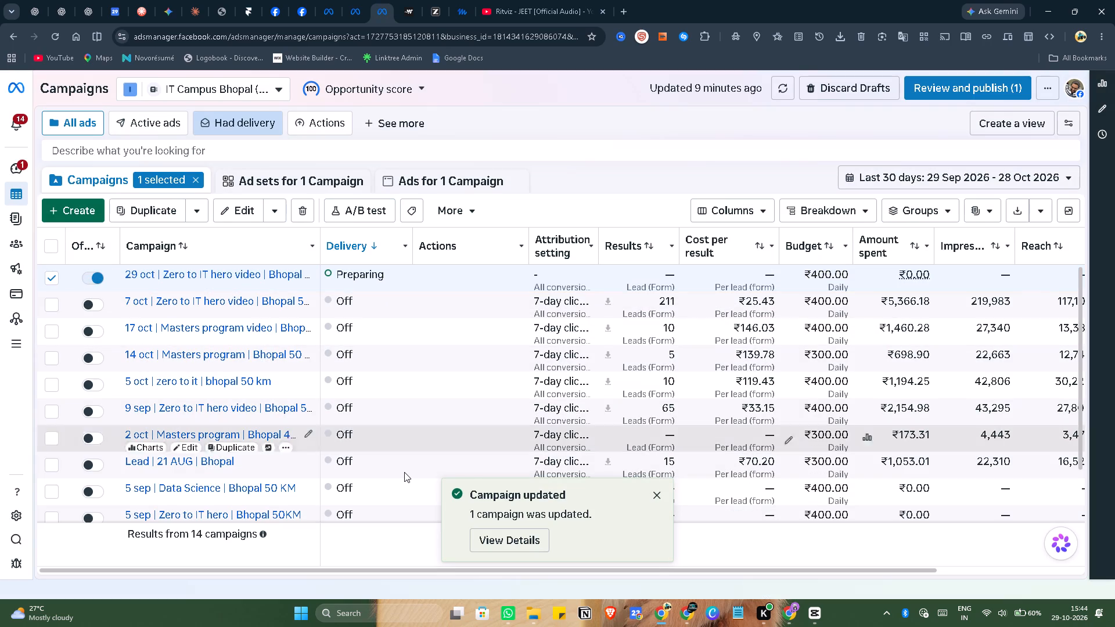
left_click(656, 500)
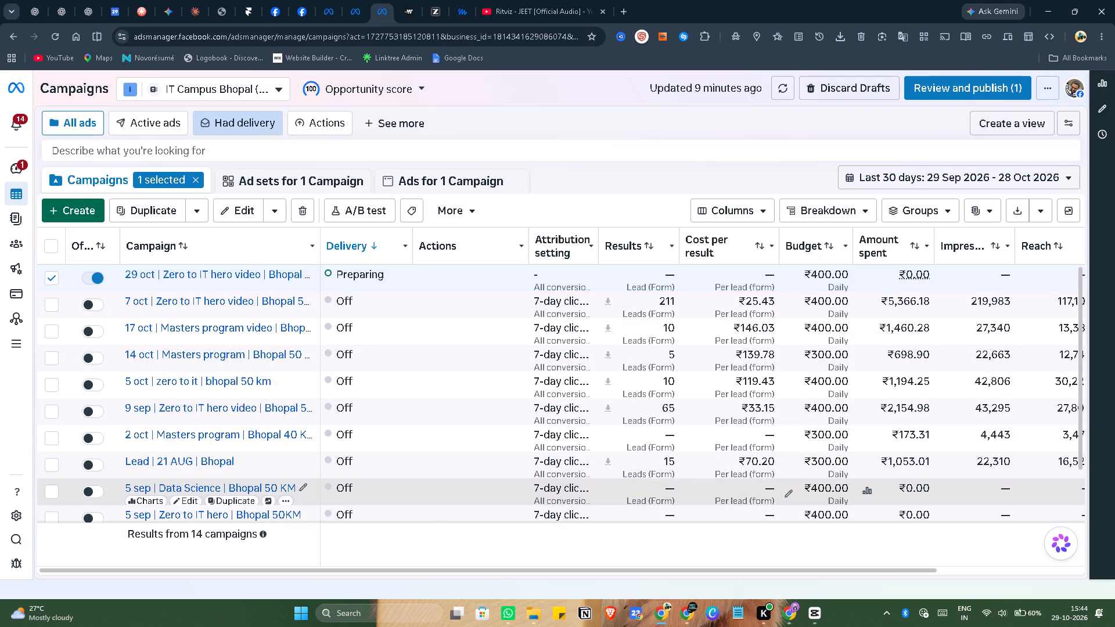
left_click(52, 275)
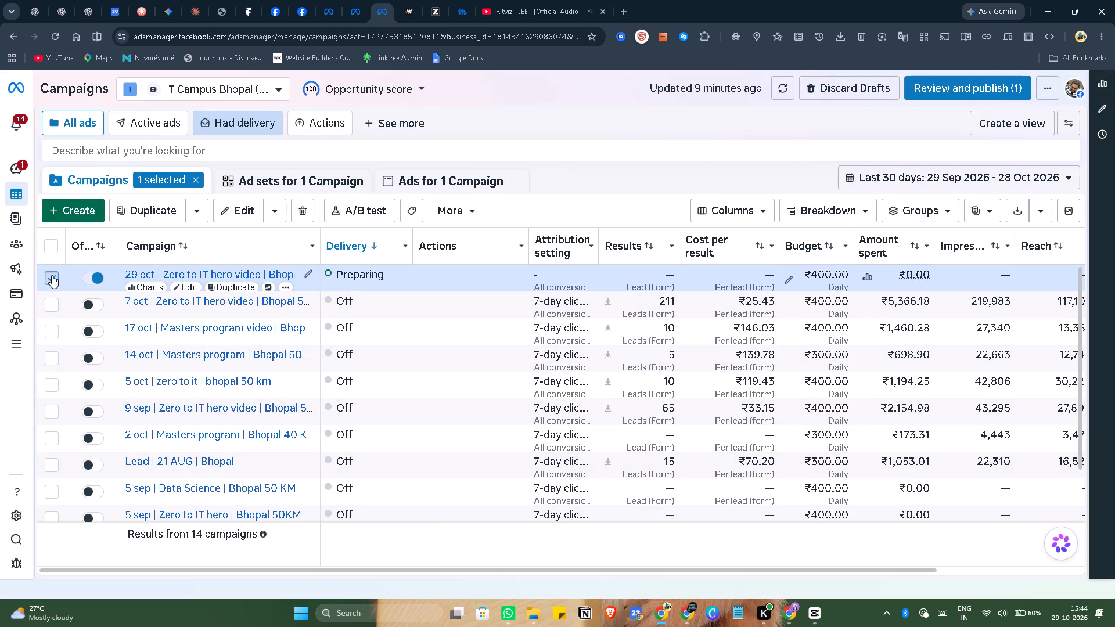
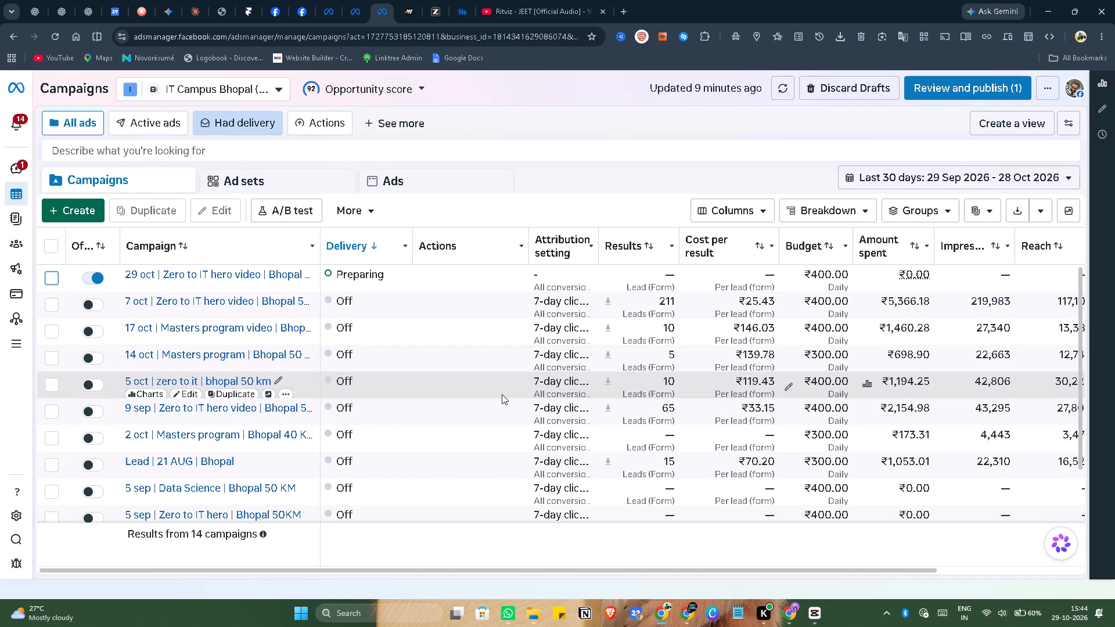
Look through the IT Campus Bhopal campaigns list in Ads Manager, checking delivery, results and spend, and return to its first entry.
scroll(502, 394, "down", 3)
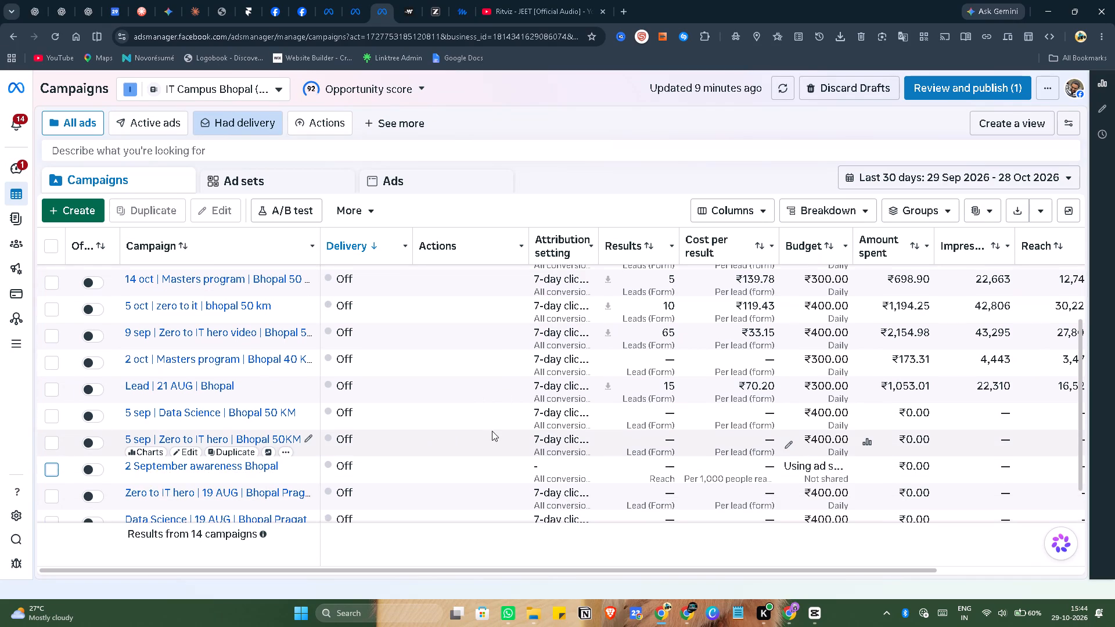
scroll(492, 431, "down", 2)
scroll(492, 431, "up", 9)
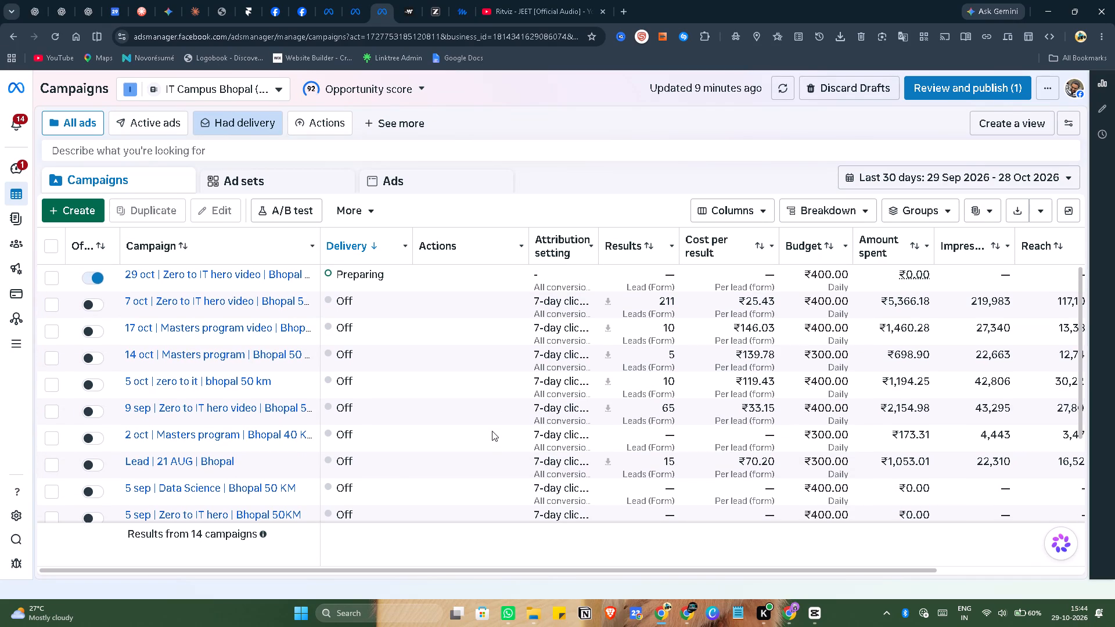
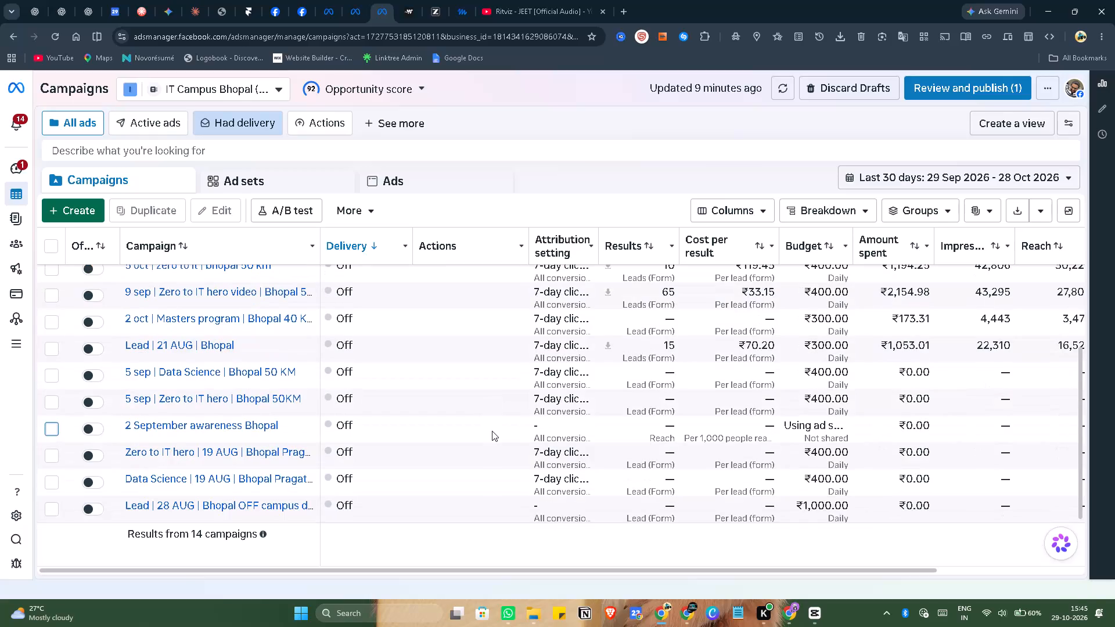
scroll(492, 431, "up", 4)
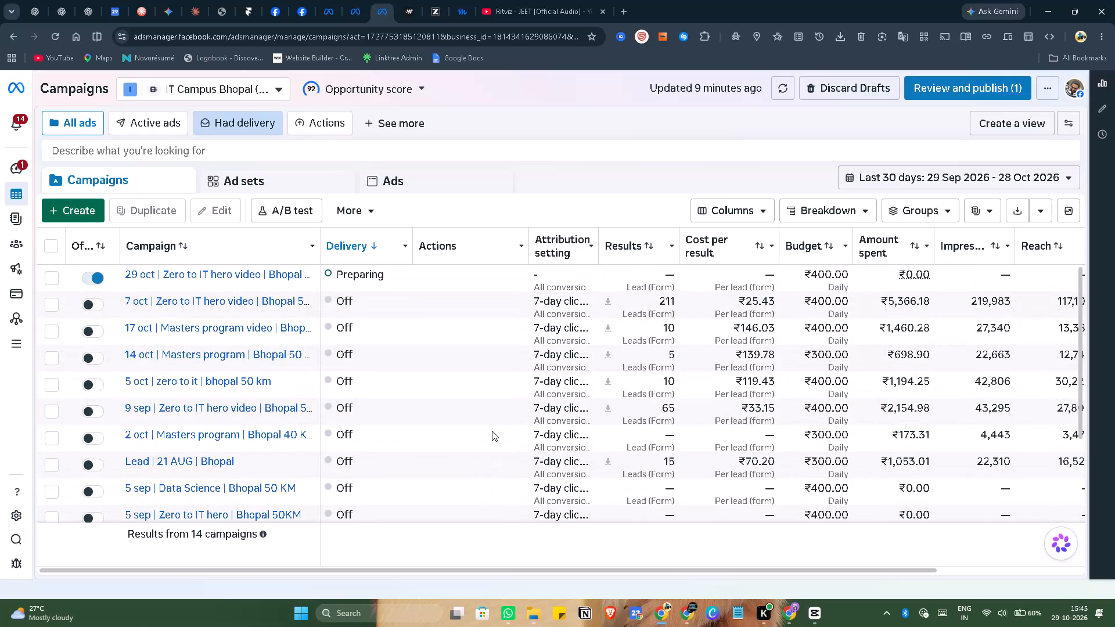
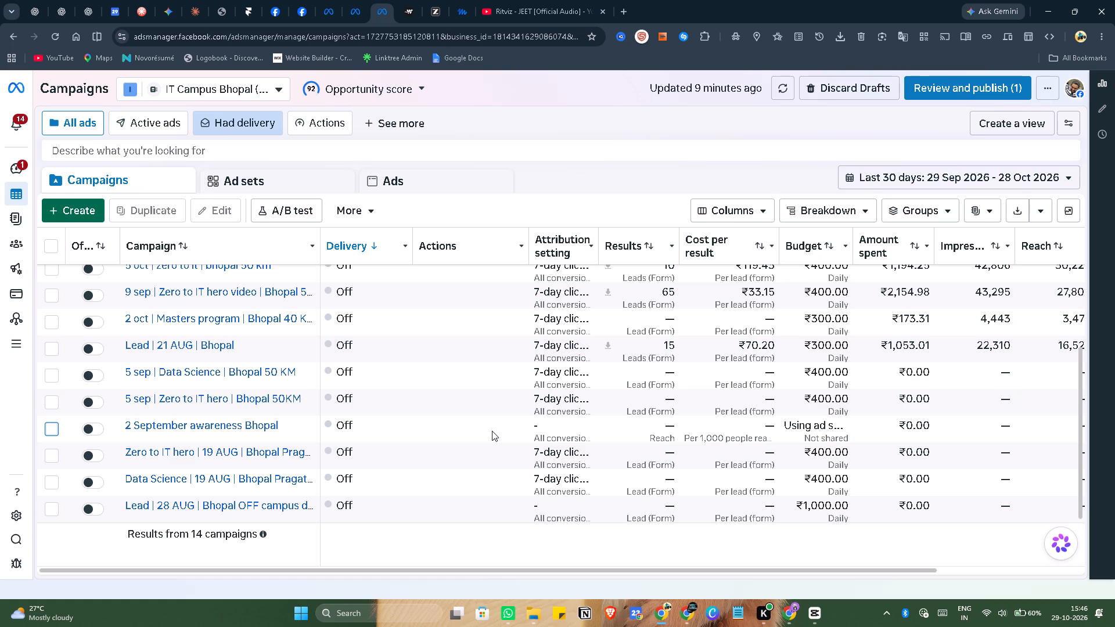
Select the 2 September awareness Bhopal campaign and look over the switched-off campaigns near the end of the list.
scroll(492, 431, "down", 3)
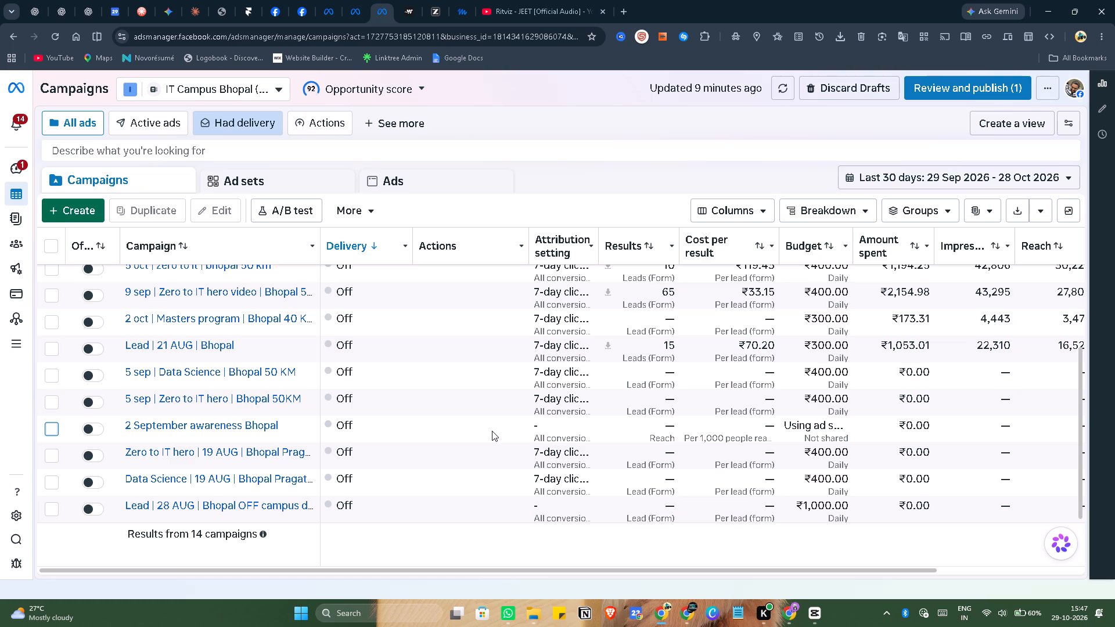
left_click(492, 431)
scroll(492, 431, "down", 1)
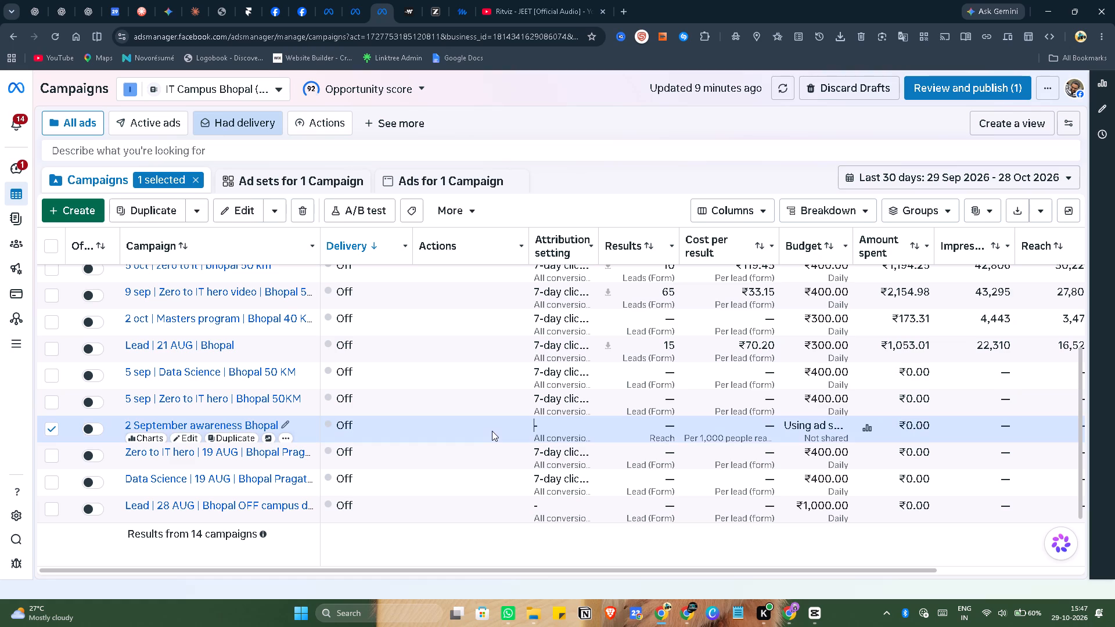
scroll(492, 431, "down", 1)
scroll(492, 431, "up", 1)
scroll(492, 431, "down", 1)
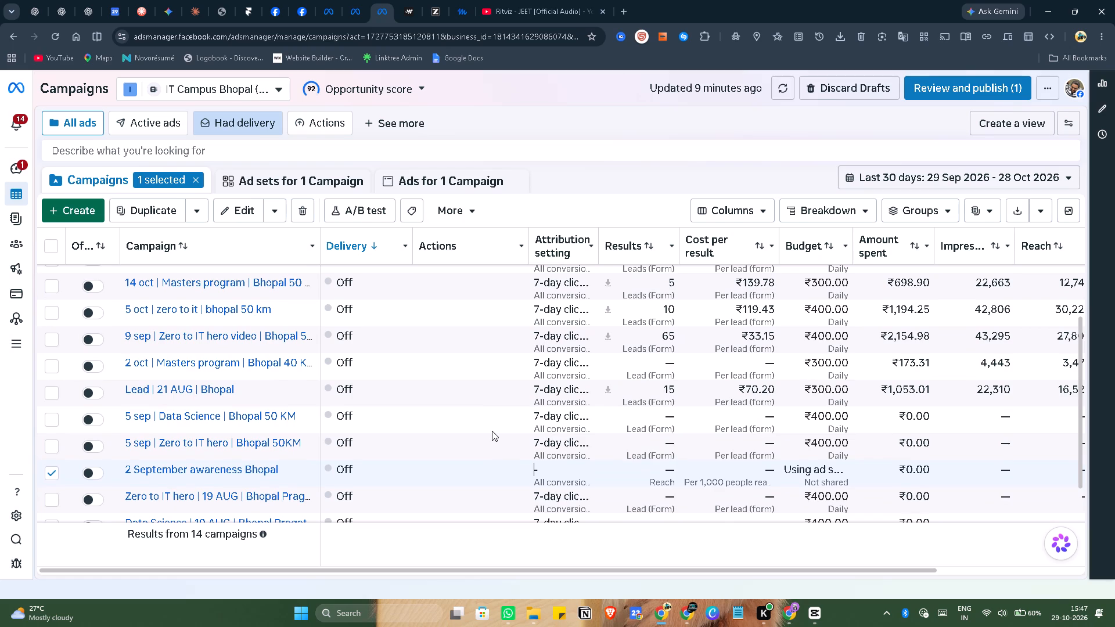
scroll(492, 431, "up", 1)
Return to the Staff Product Designer portfolio on Wall of Portfolios and look over its "Hey, I'm Simon" opening canvas.
left_click(530, 0)
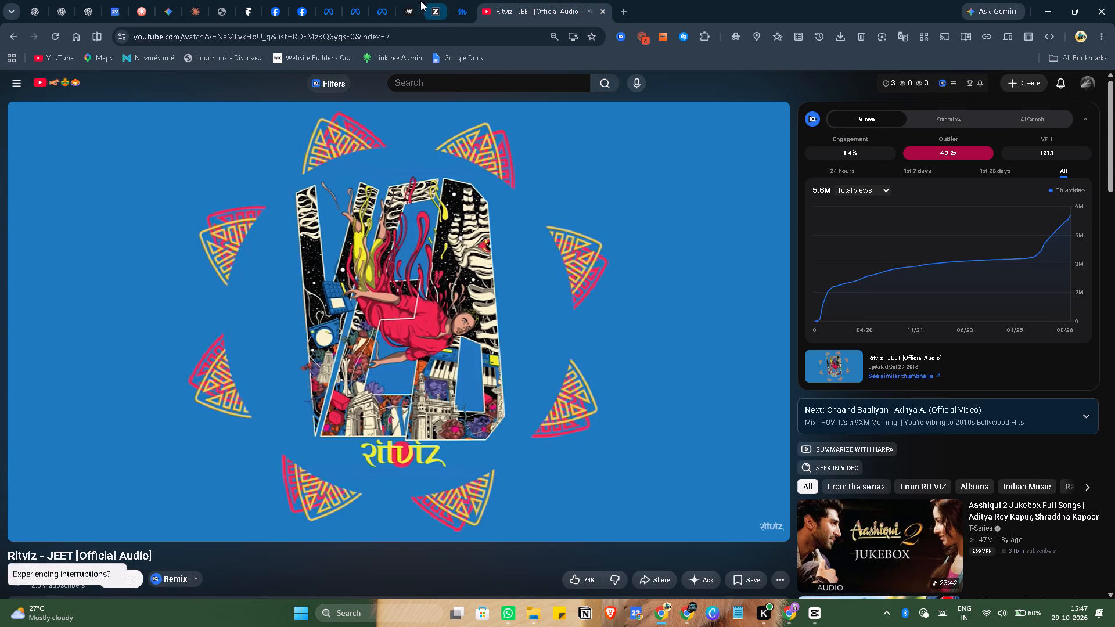
left_click(420, 3)
scroll(662, 358, "down", 4)
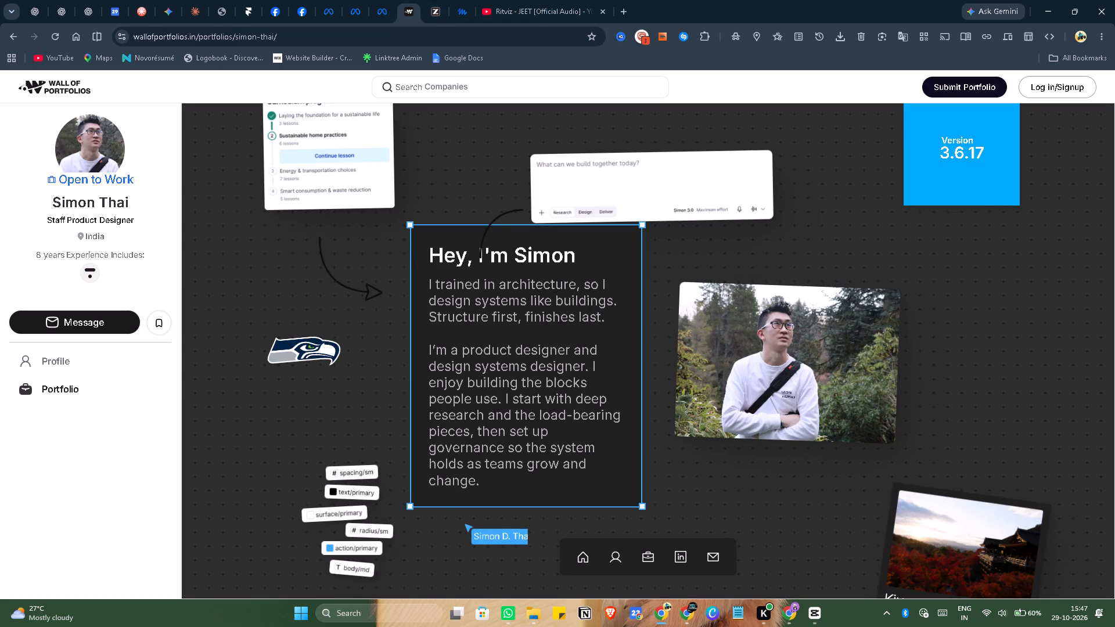
scroll(662, 358, "down", 3)
scroll(662, 358, "up", 3)
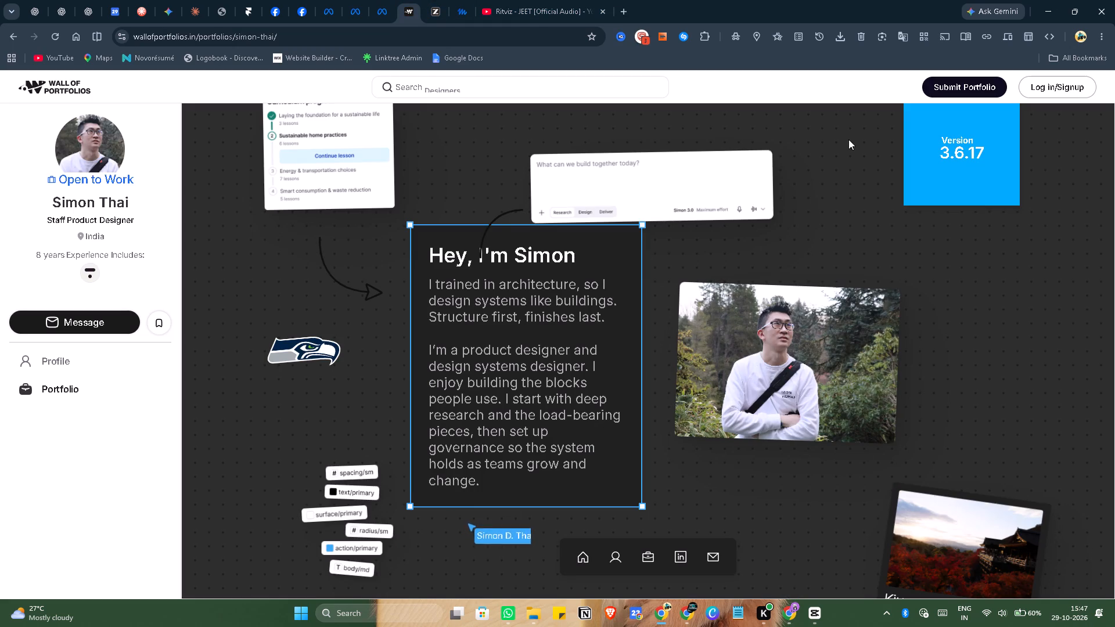